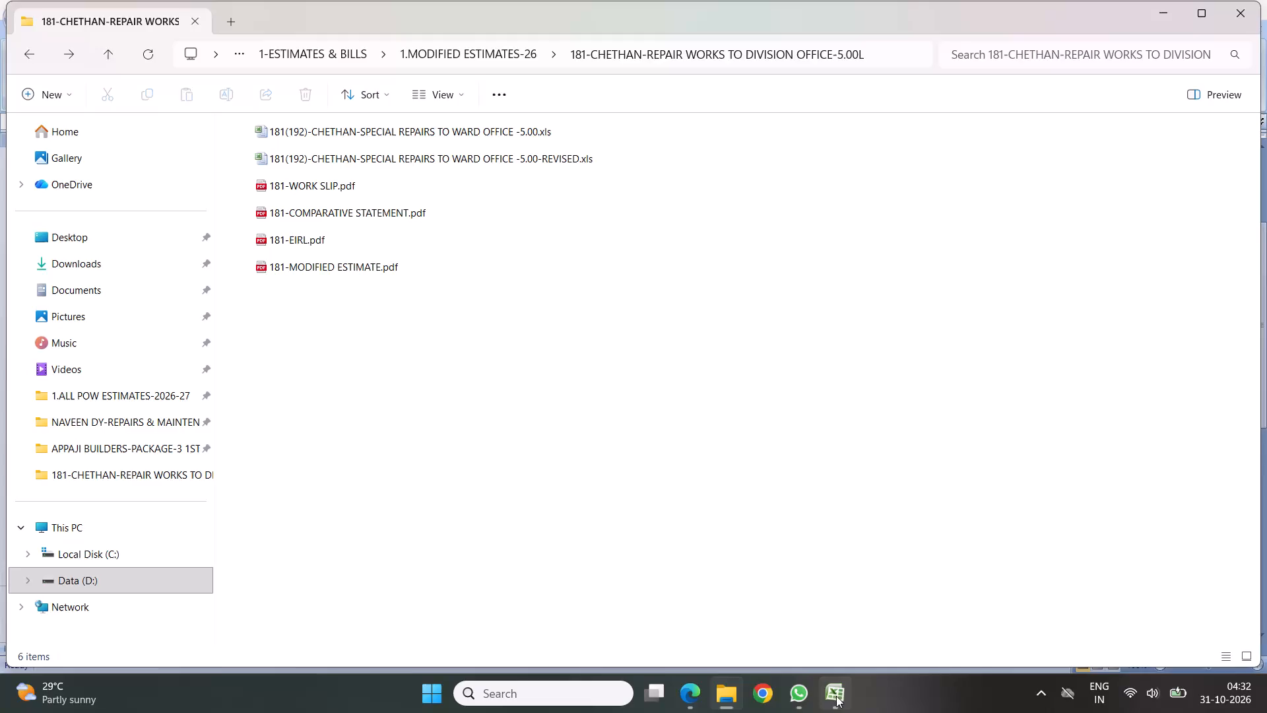
Switch to the Appaji Builders bill workbook in Excel and examine the BILL FORM-1 totals and VG 30 bitumen calculation.
click(839, 693)
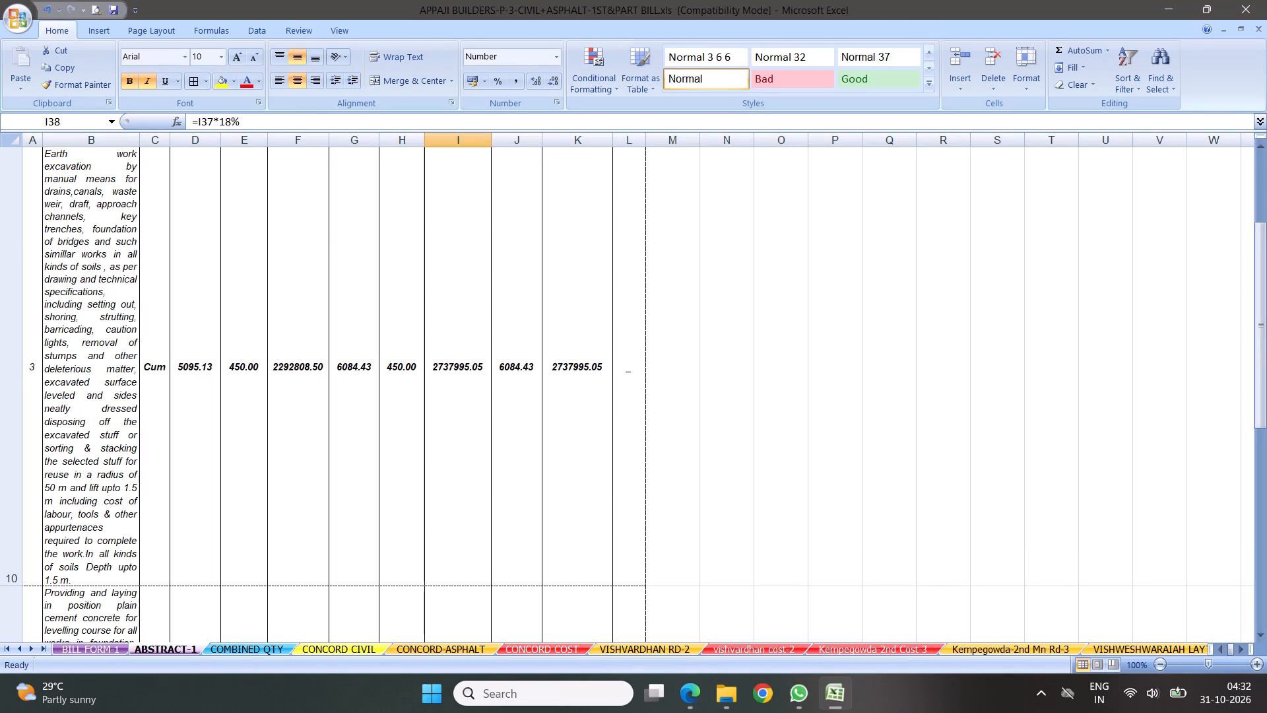
click(100, 646)
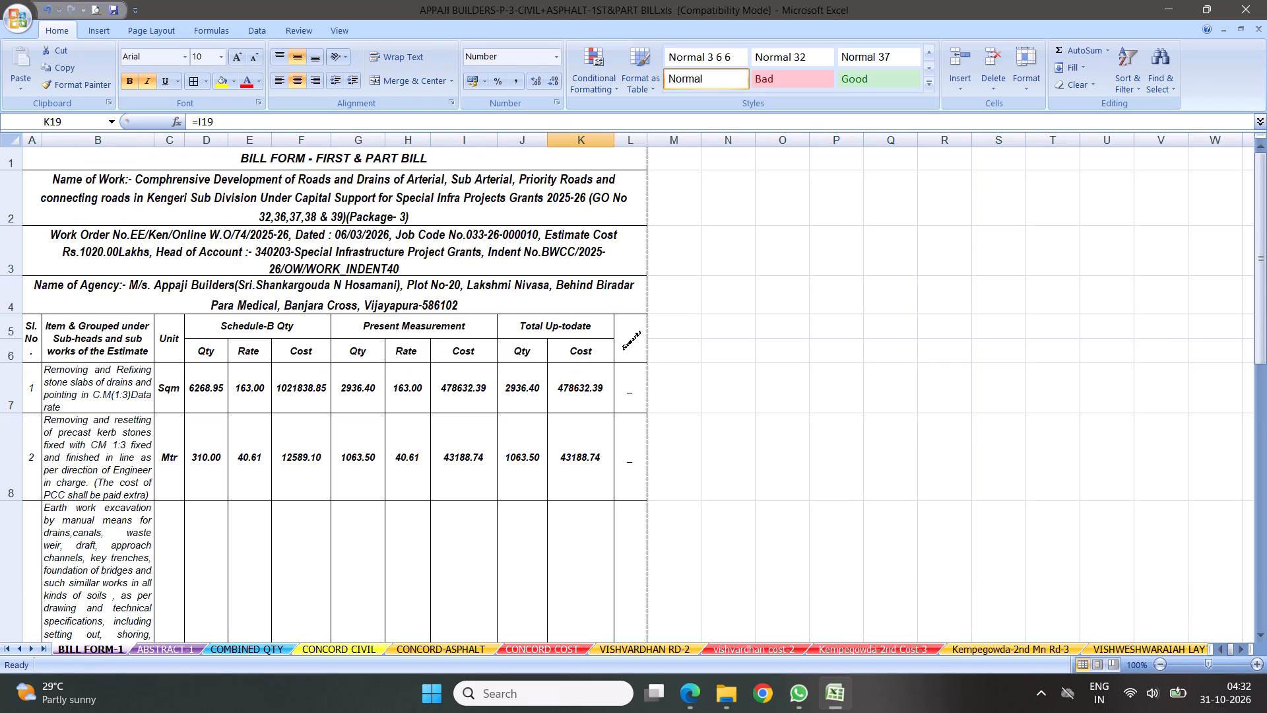
drag(1260, 232, 1266, 643)
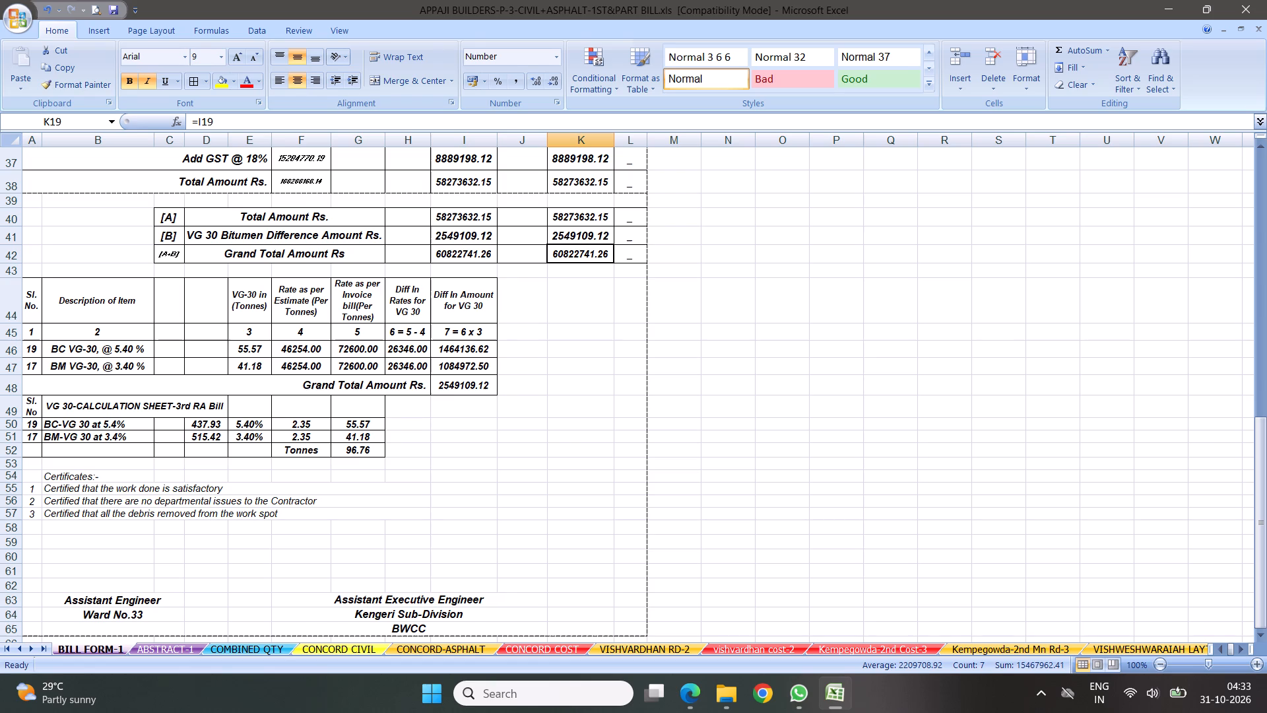
click(386, 370)
click(358, 443)
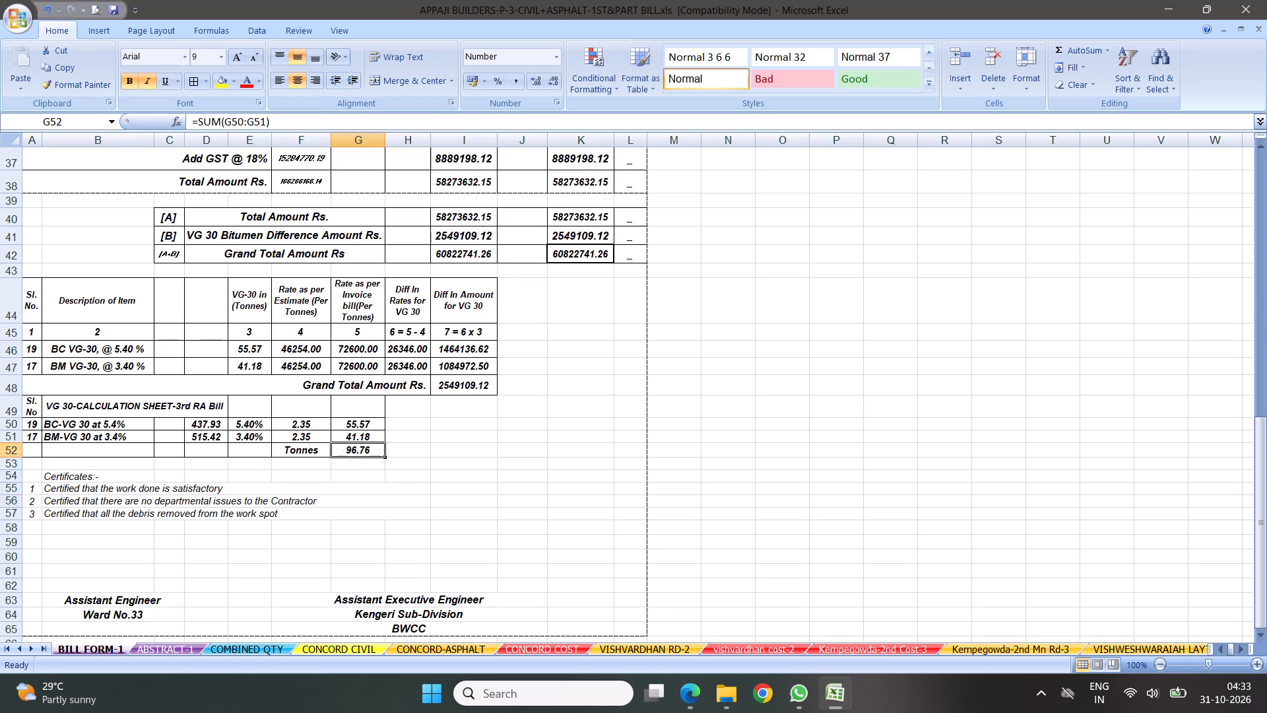
scroll(499, 326, up, 6)
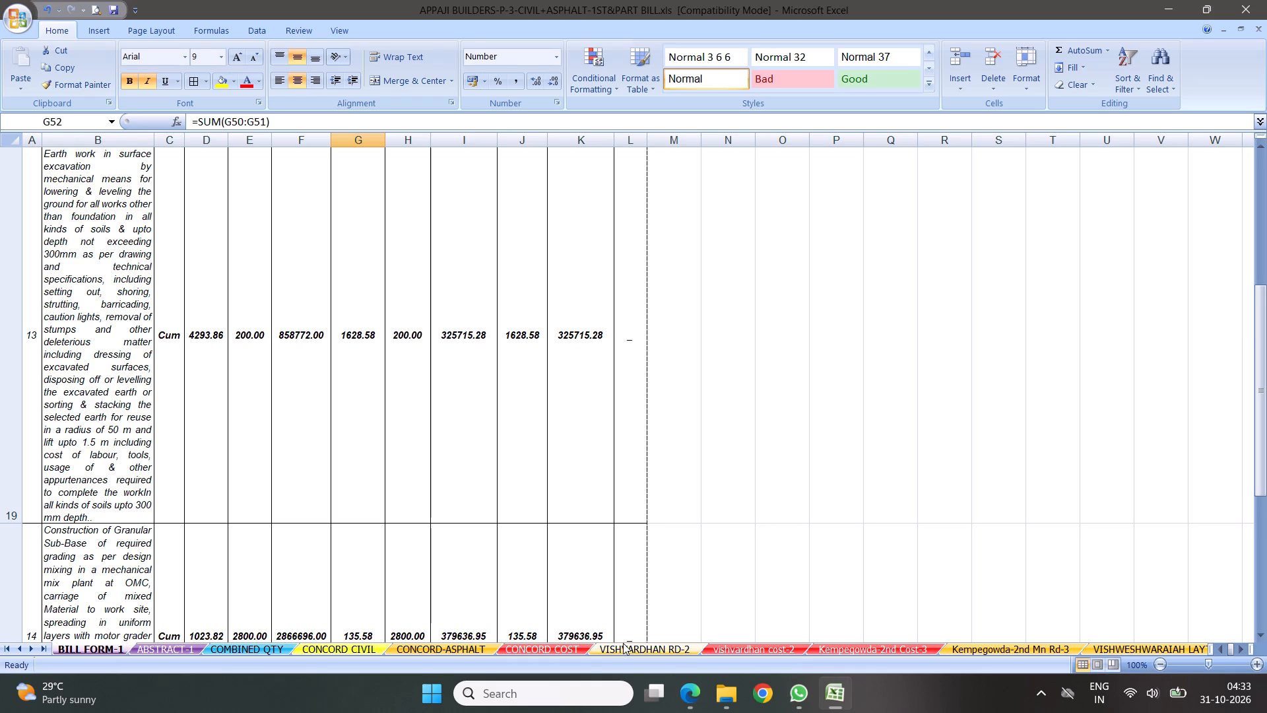
Examine the item 13 surface excavation measurements and manhole deduction on the CONCORD-ASPHALT sheet.
click(552, 647)
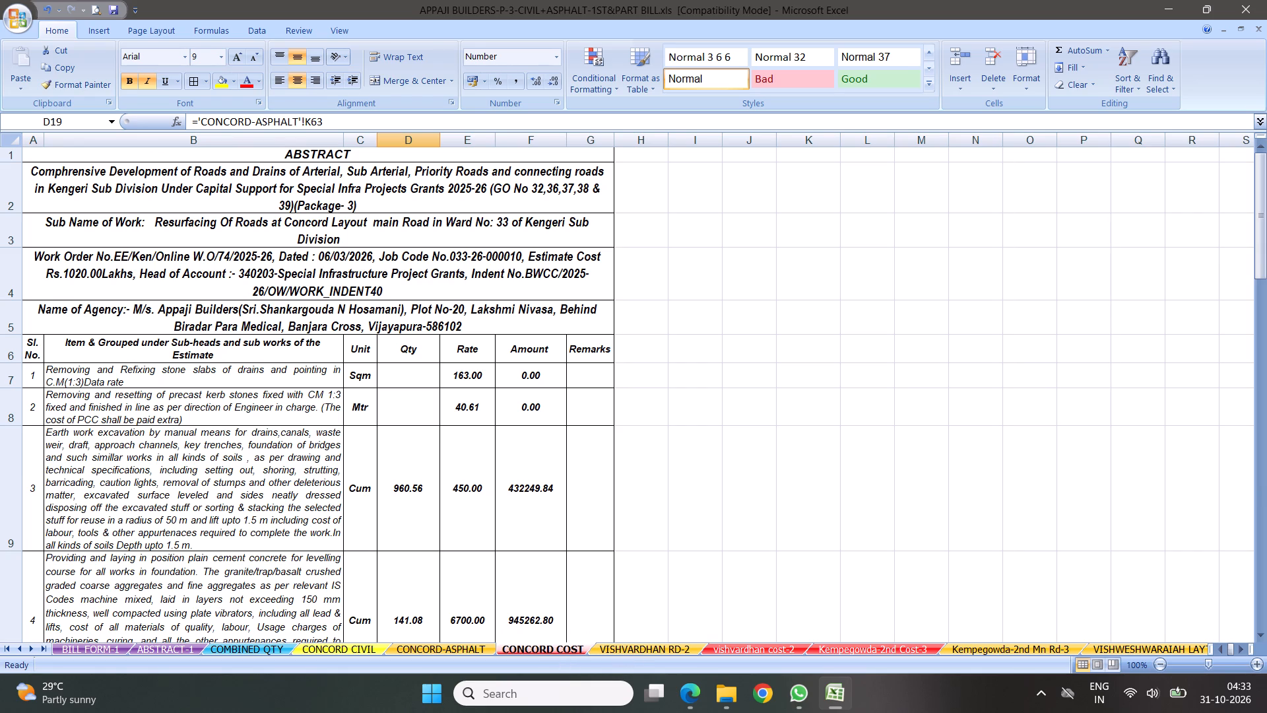
click(334, 649)
click(435, 651)
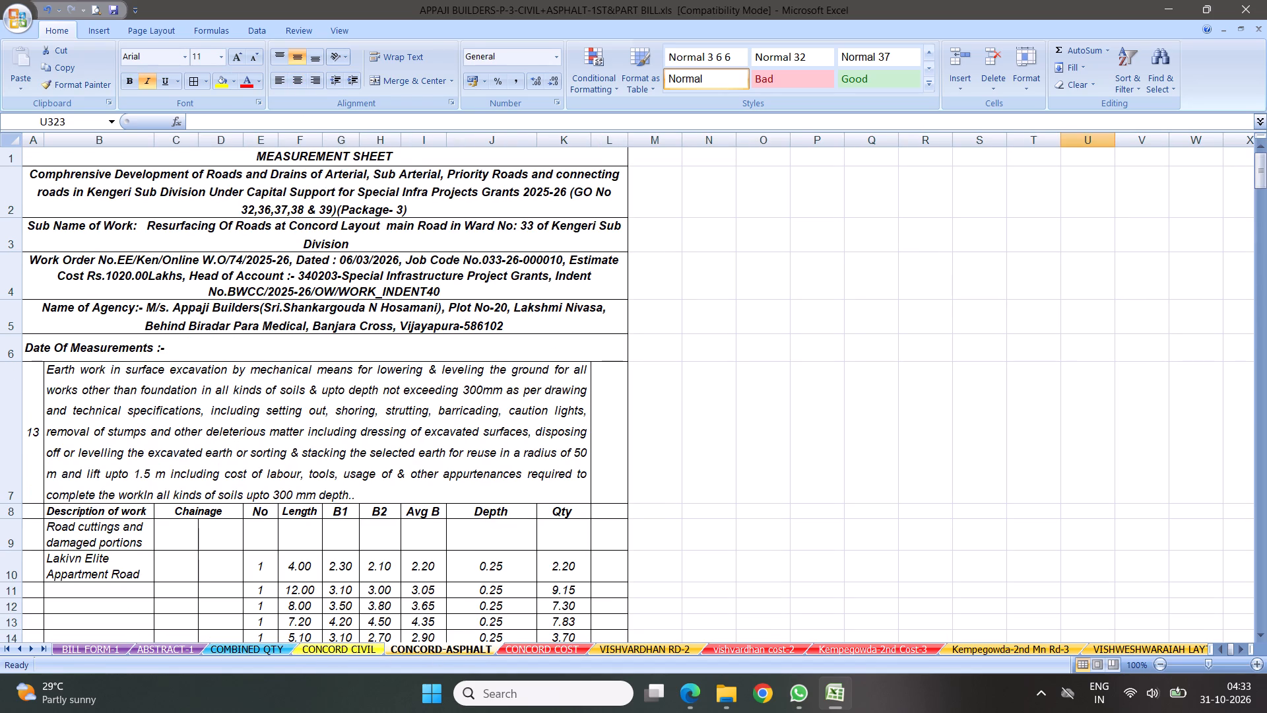
scroll(559, 602, down, 6)
scroll(592, 452, up, 4)
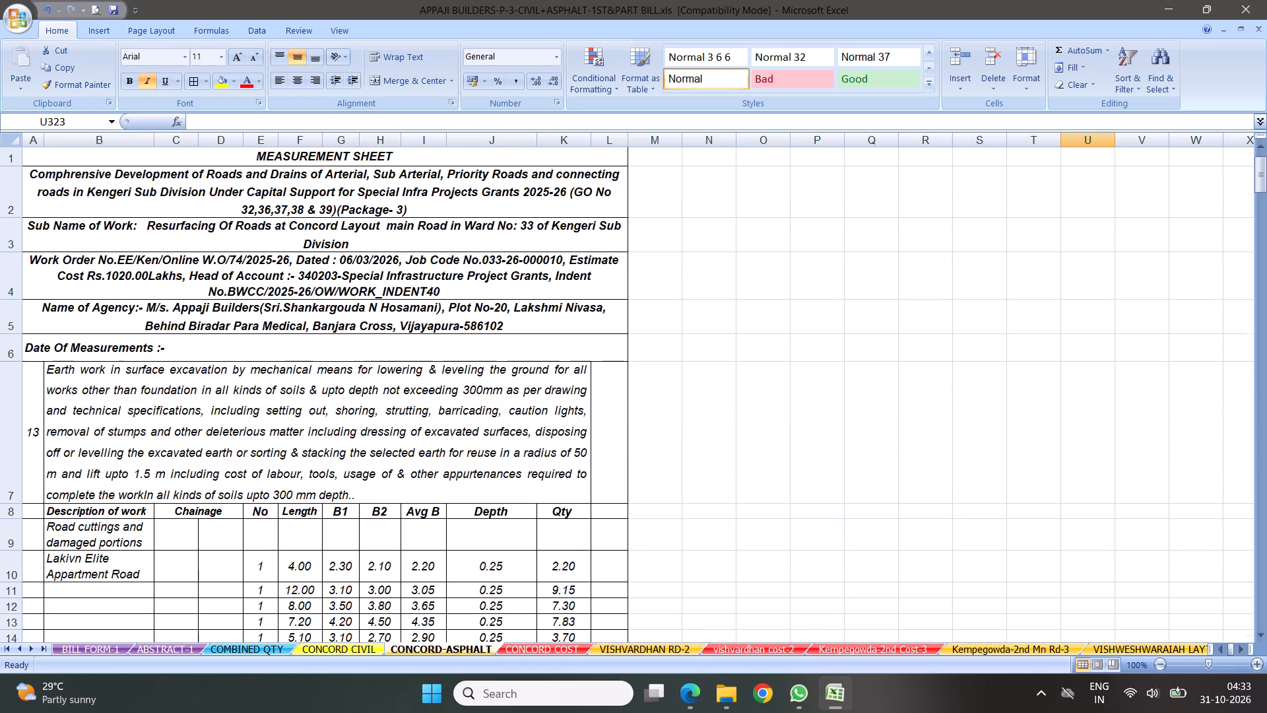
scroll(585, 452, up, 8)
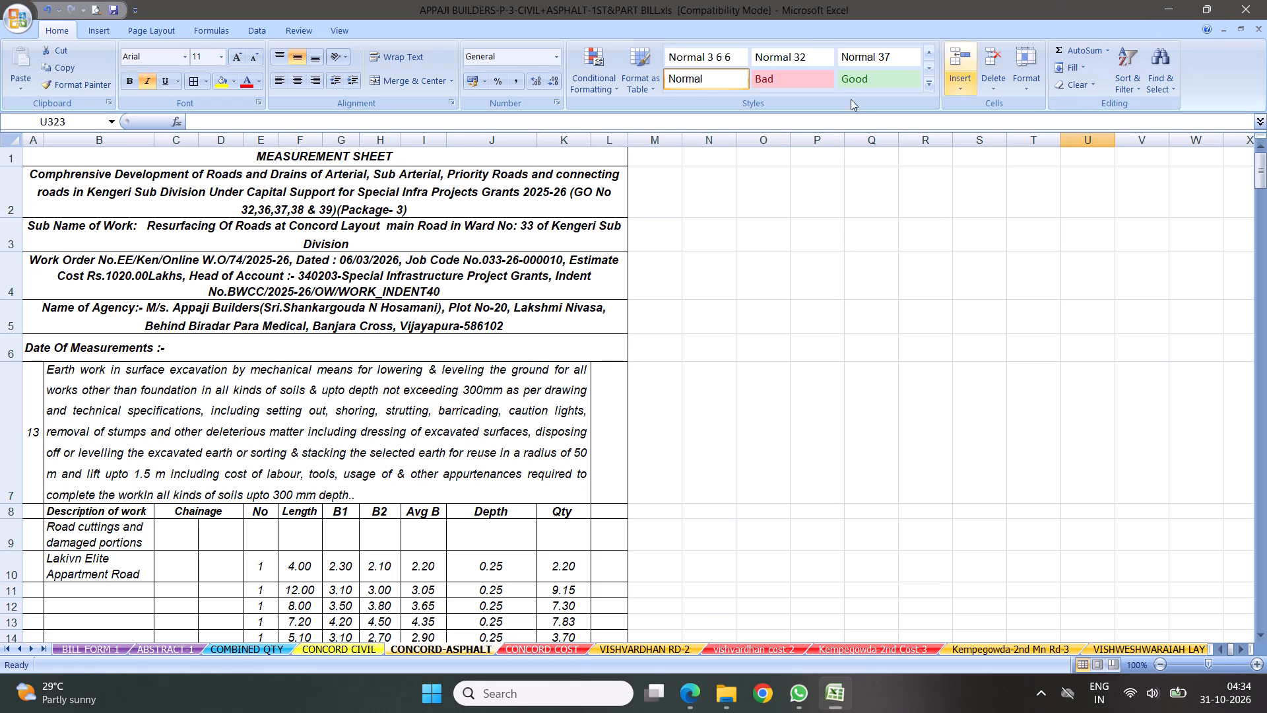
scroll(940, 255, up, 5)
scroll(793, 376, down, 8)
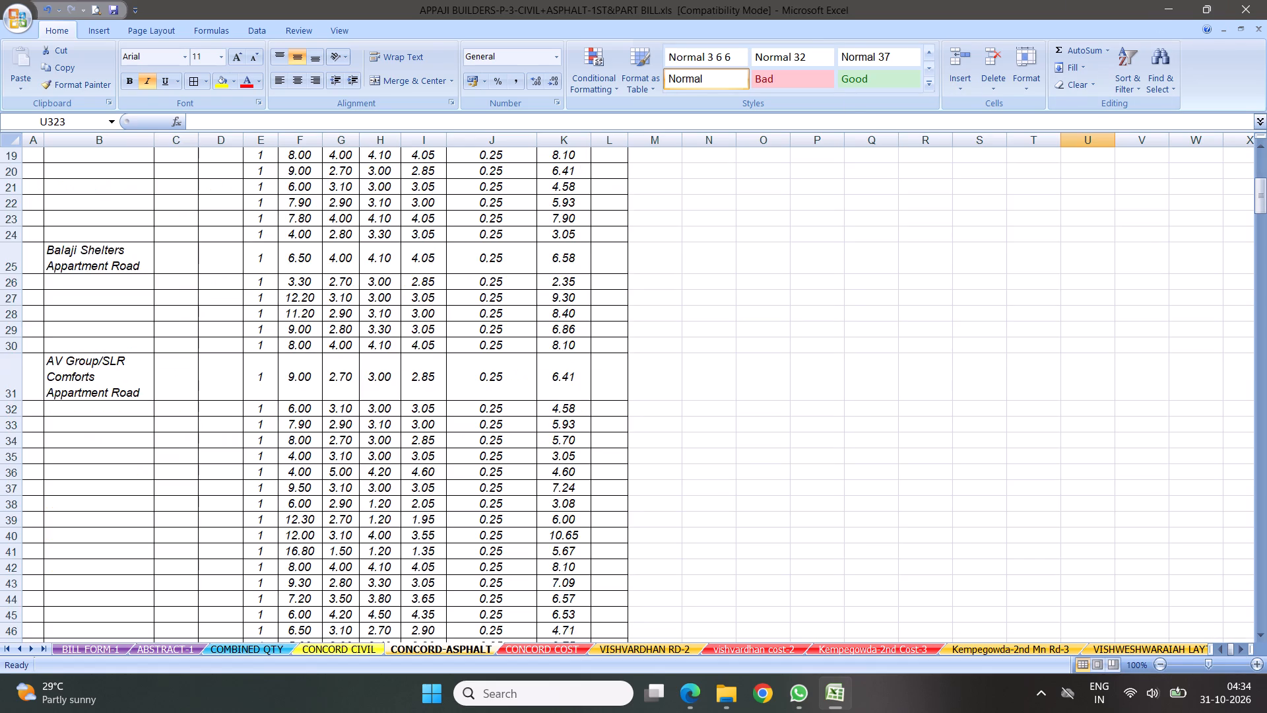
scroll(753, 360, down, 2)
scroll(749, 372, up, 1)
scroll(746, 372, down, 13)
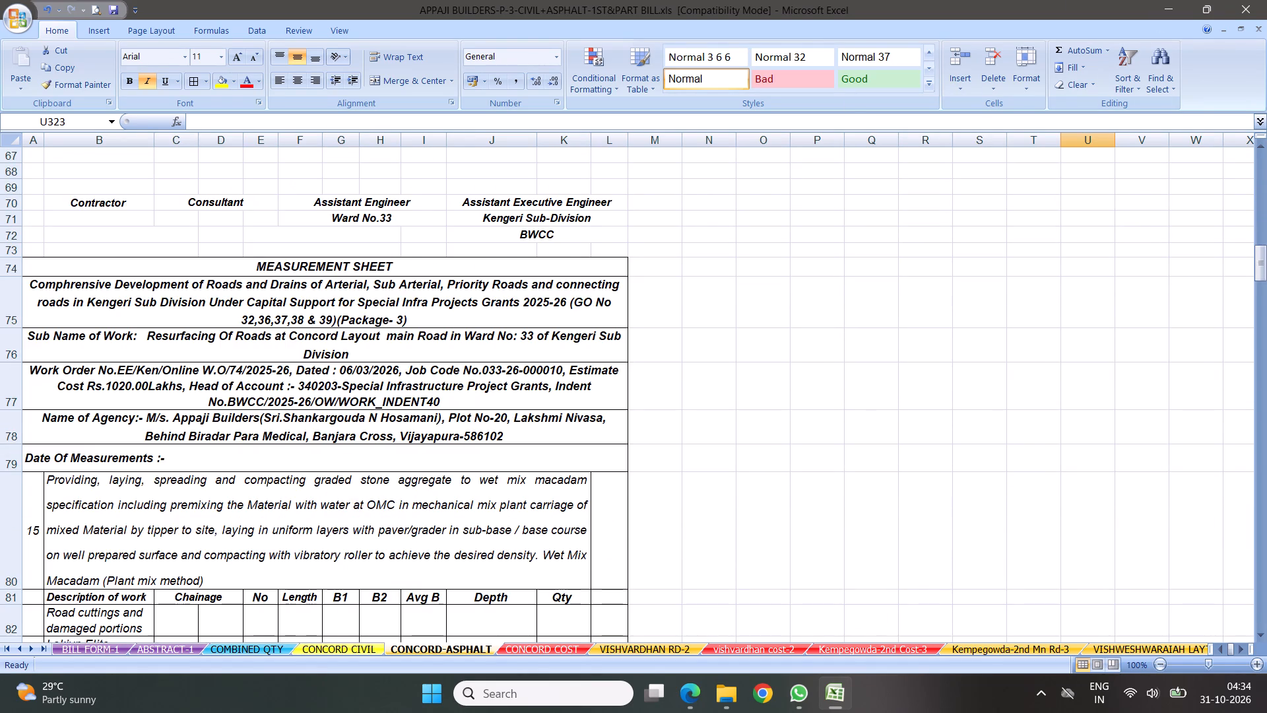
scroll(729, 331, up, 4)
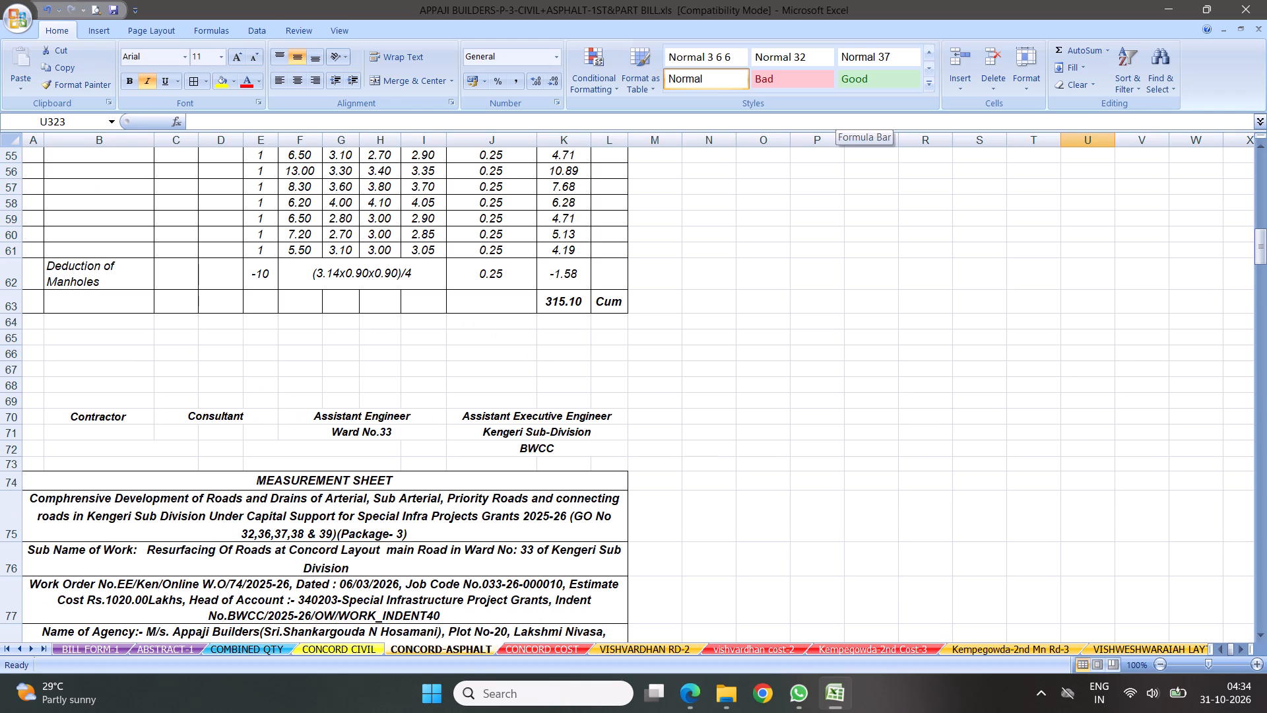
Examine the item 15 wet mix macadam measurements on CONCORD-ASPHALT, continuing to the item 16 primer coat measurements.
scroll(529, 178, down, 1)
scroll(123, 456, down, 4)
scroll(303, 434, down, 2)
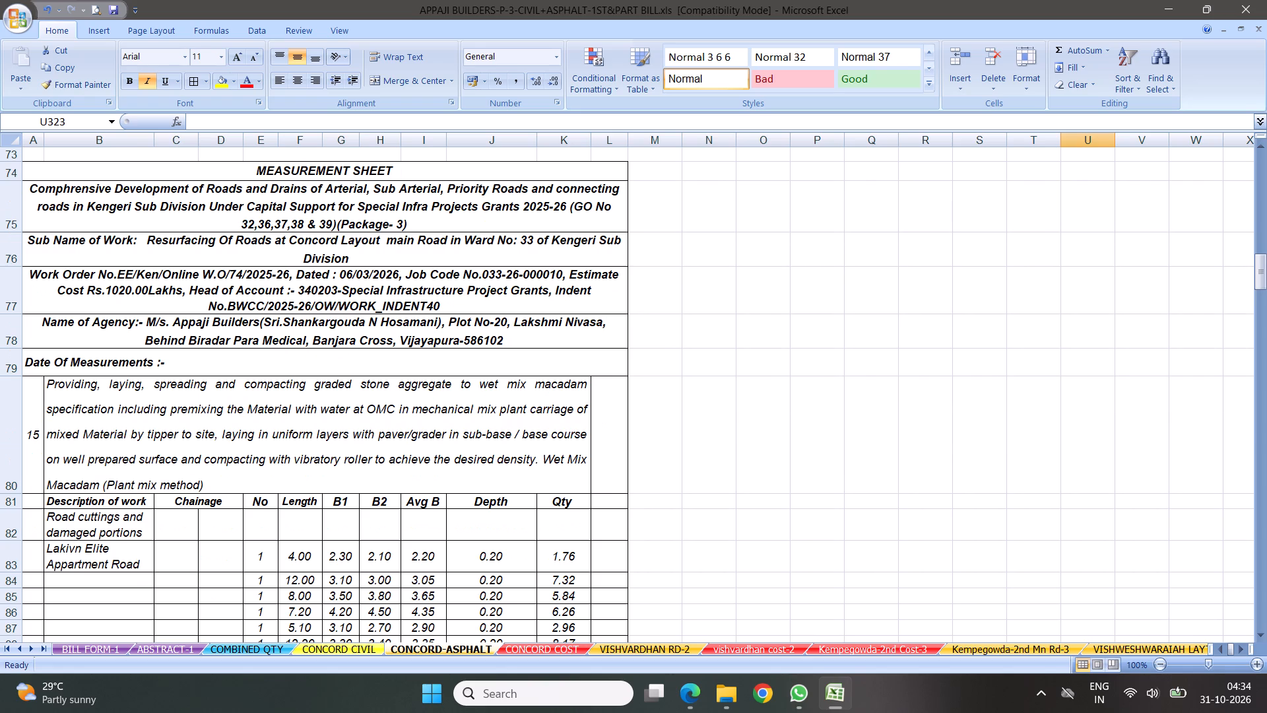
scroll(276, 476, down, 10)
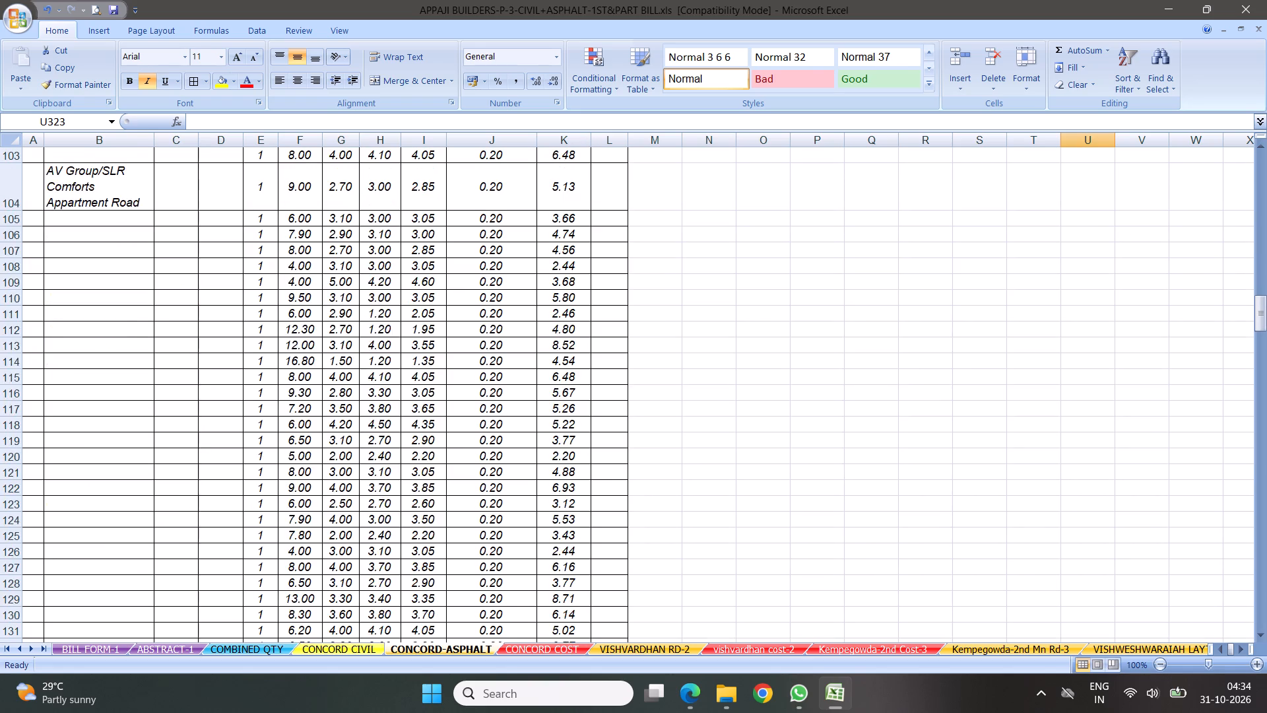
scroll(640, 407, down, 7)
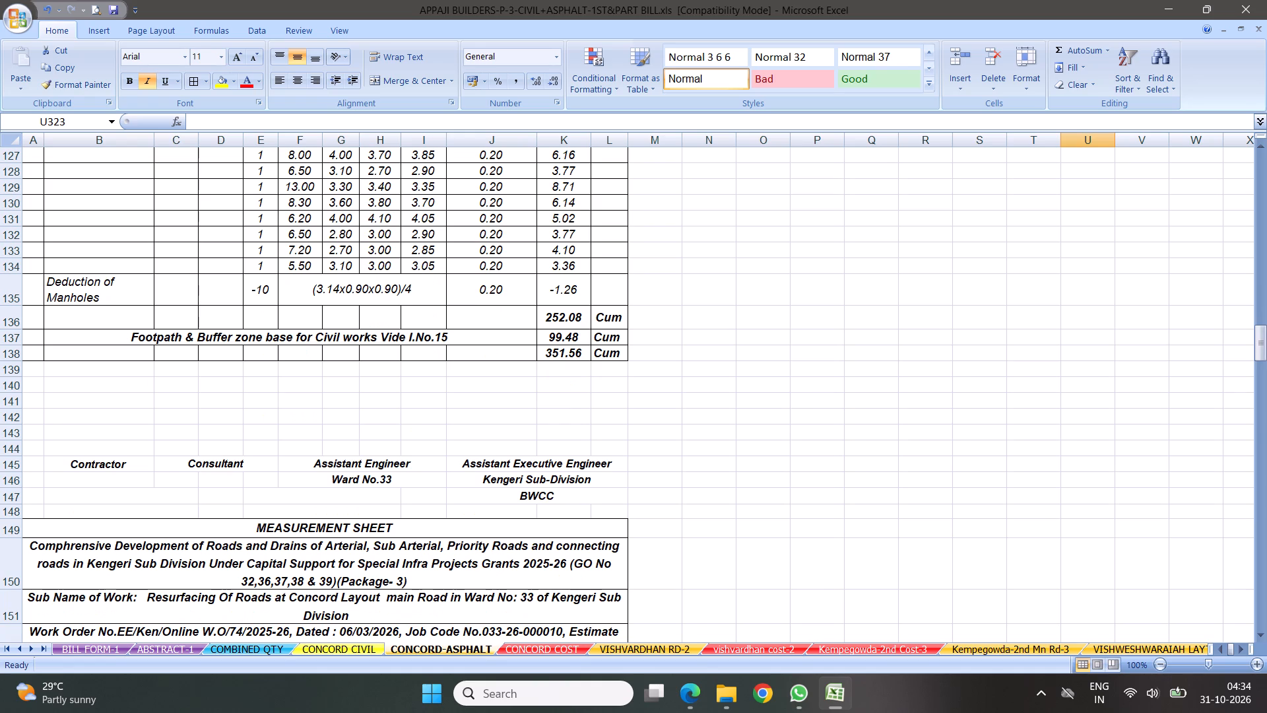
scroll(436, 348, up, 8)
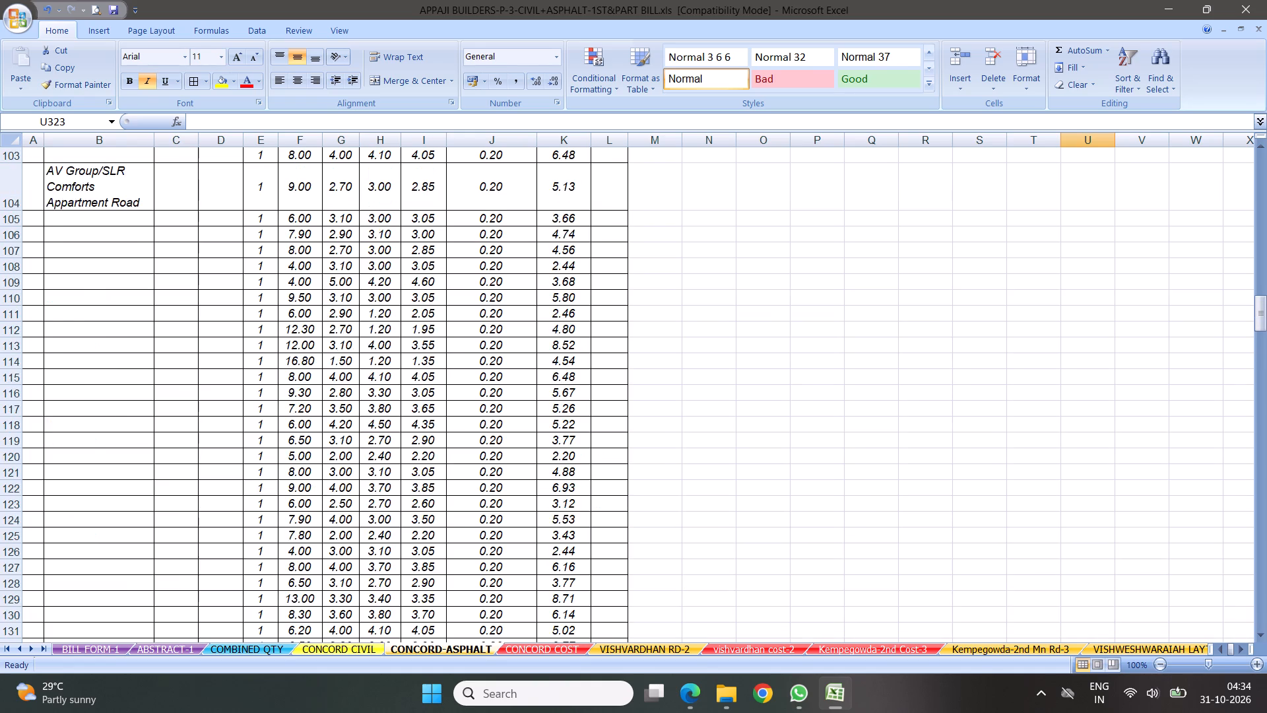
scroll(426, 348, up, 11)
scroll(422, 368, down, 3)
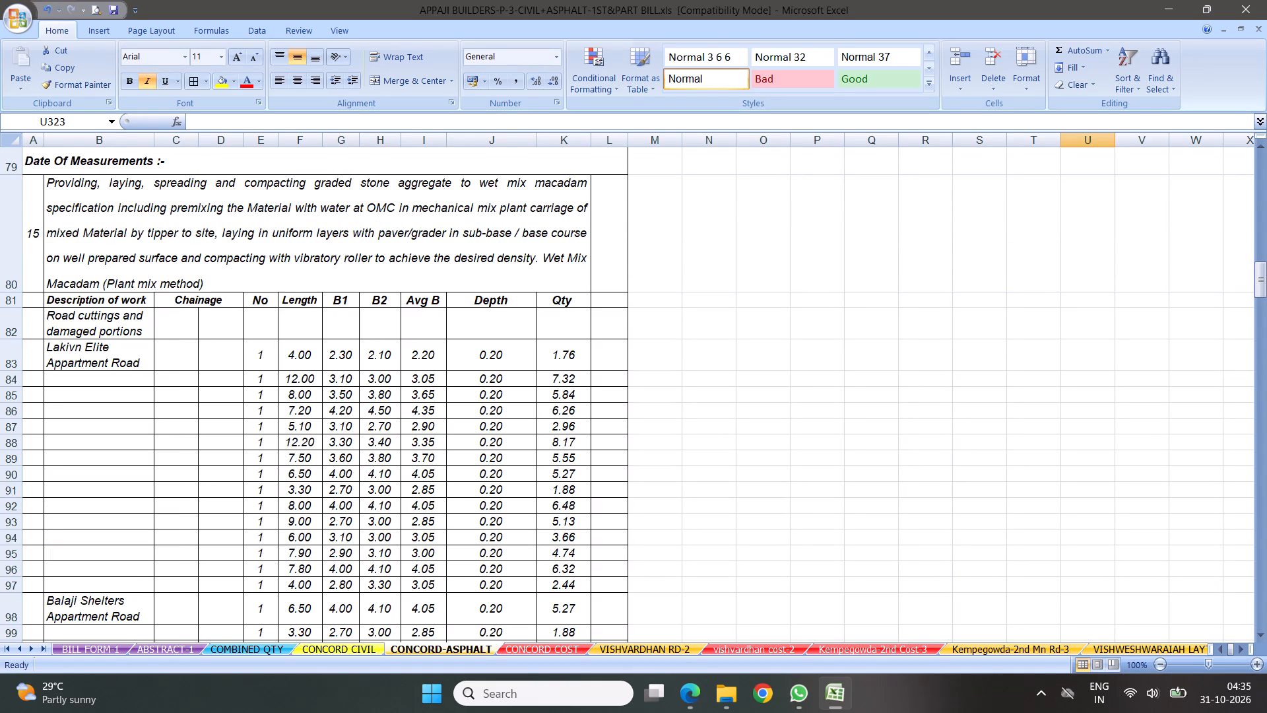
click(216, 227)
scroll(429, 341, down, 6)
scroll(440, 312, up, 4)
scroll(469, 374, down, 11)
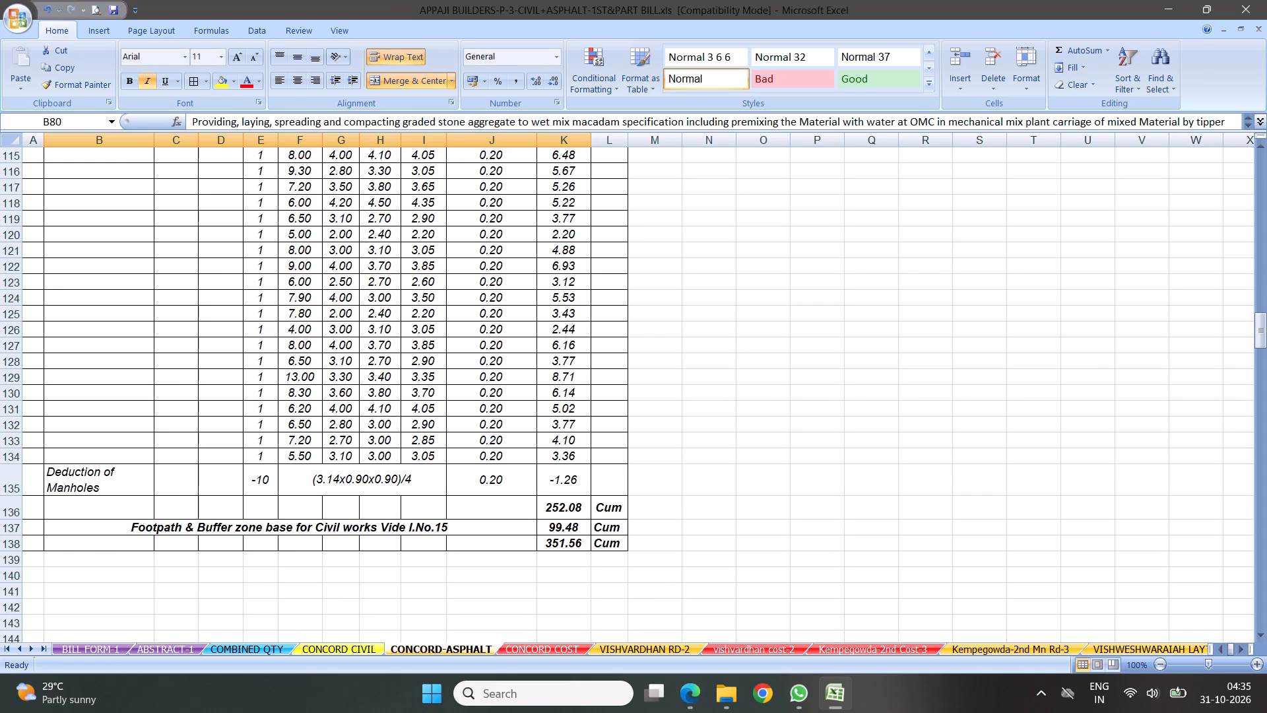
scroll(423, 383, down, 4)
scroll(462, 431, down, 6)
scroll(466, 368, up, 7)
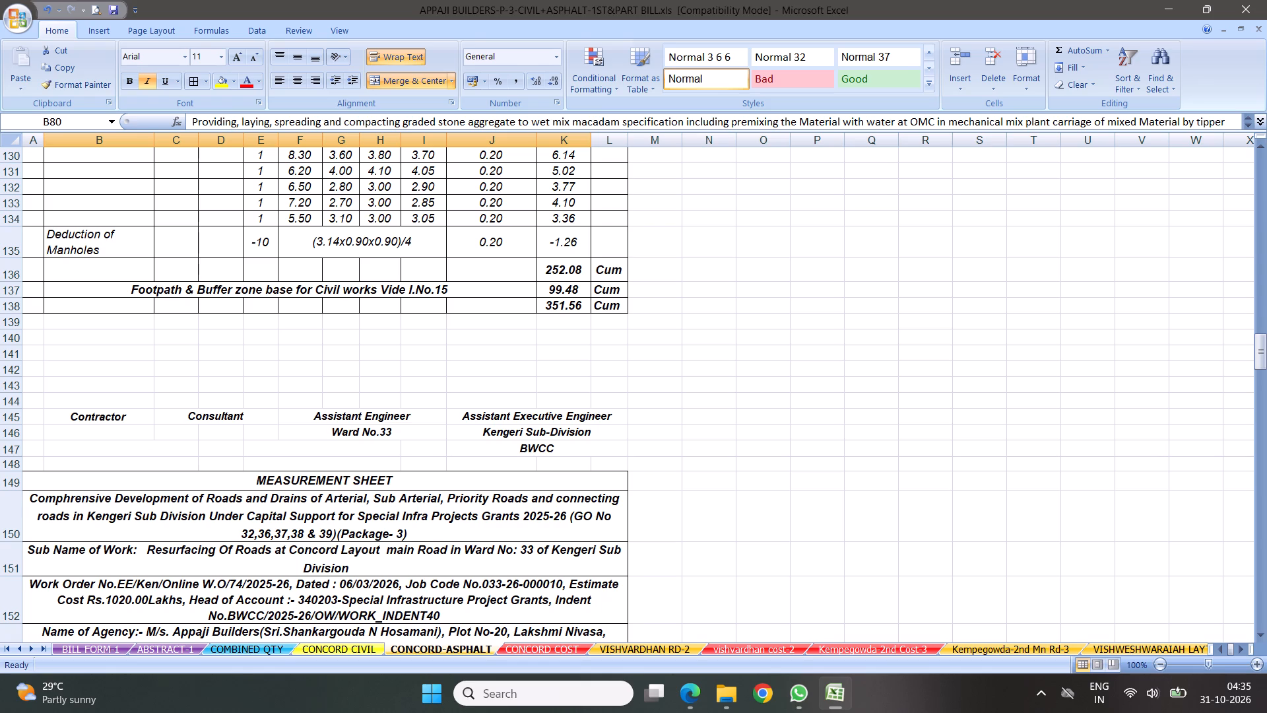
scroll(383, 524, down, 5)
scroll(480, 401, down, 3)
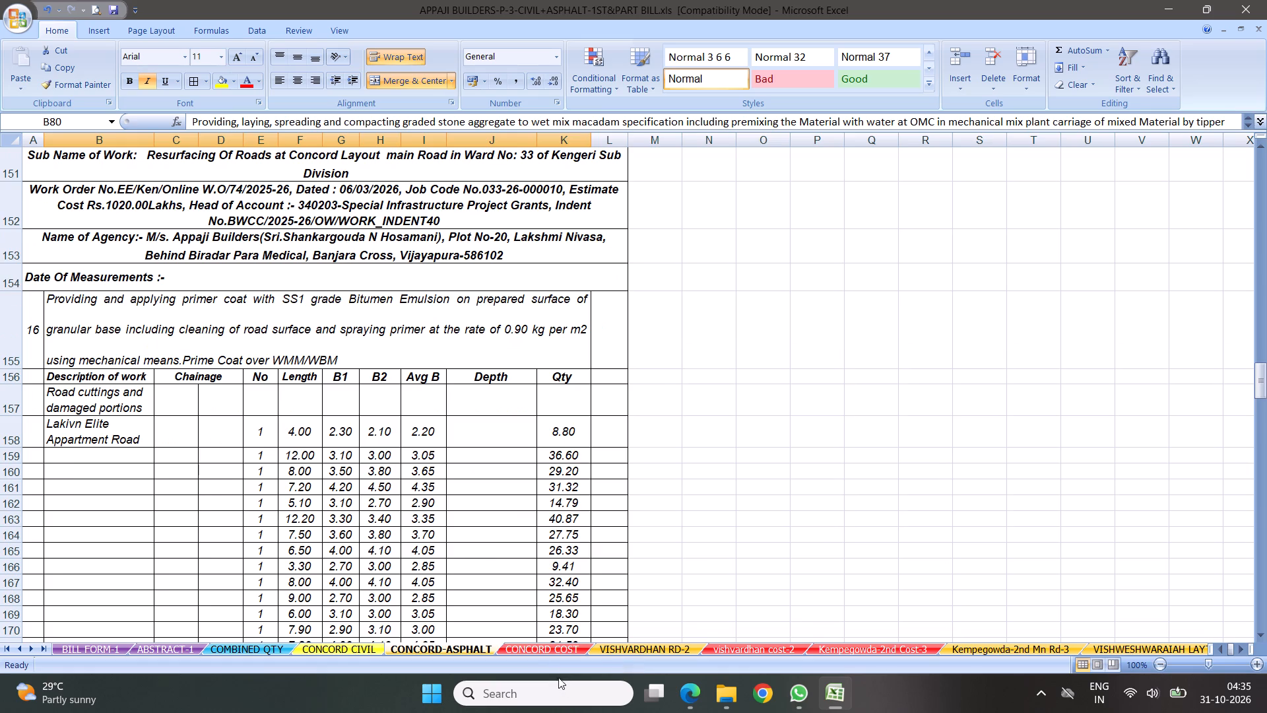
Look through the CONCORD COST, Vishvardhan and Kempegowda measurement and cost sheets.
click(536, 649)
click(620, 648)
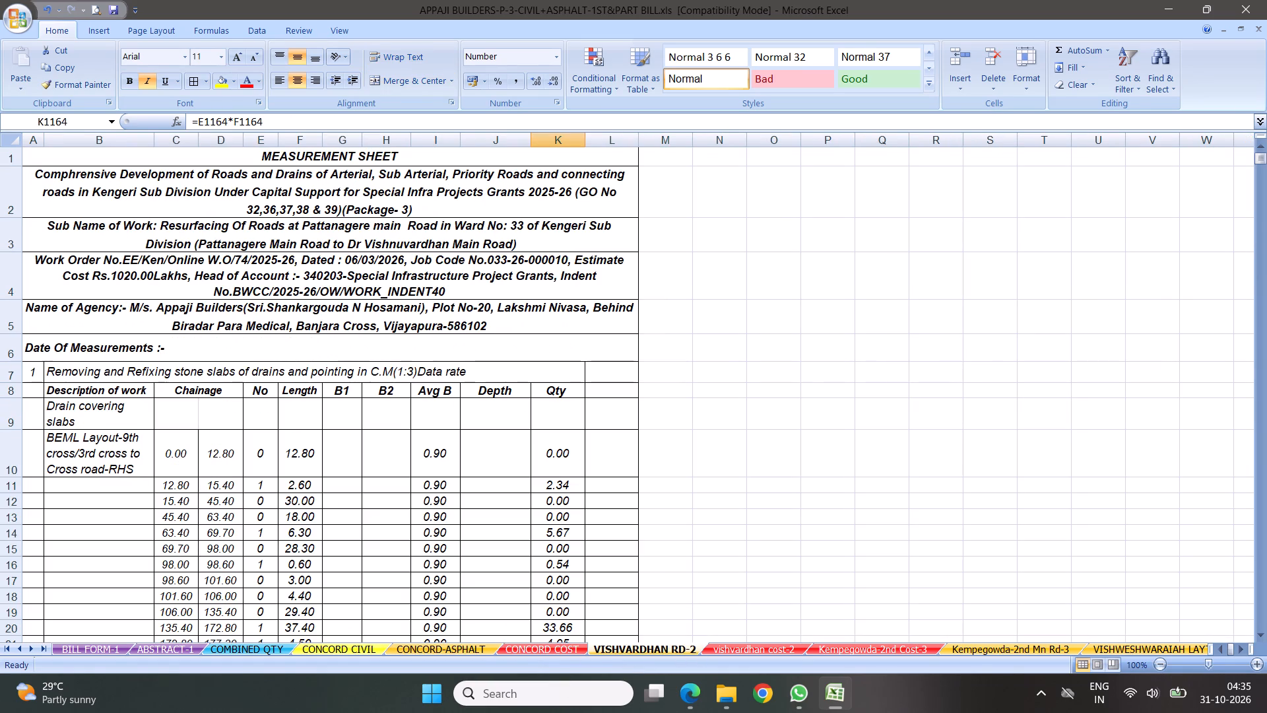
click(718, 654)
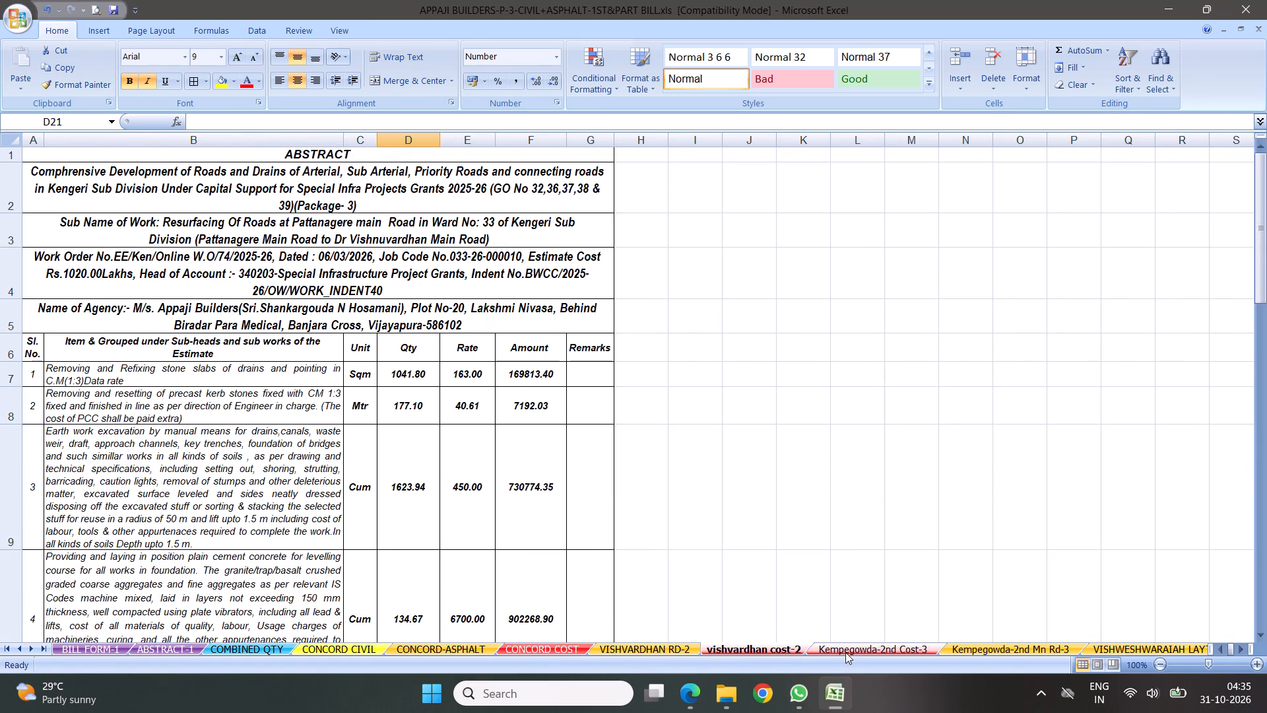
click(844, 650)
click(980, 640)
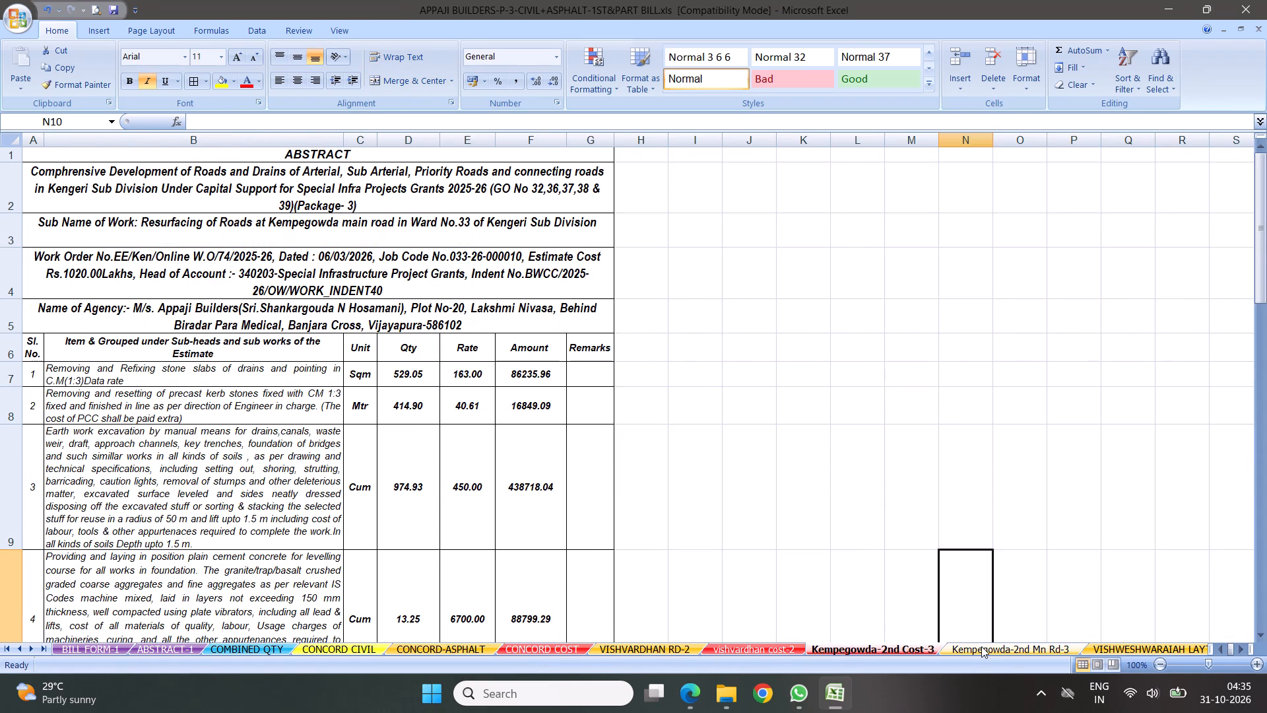
click(981, 647)
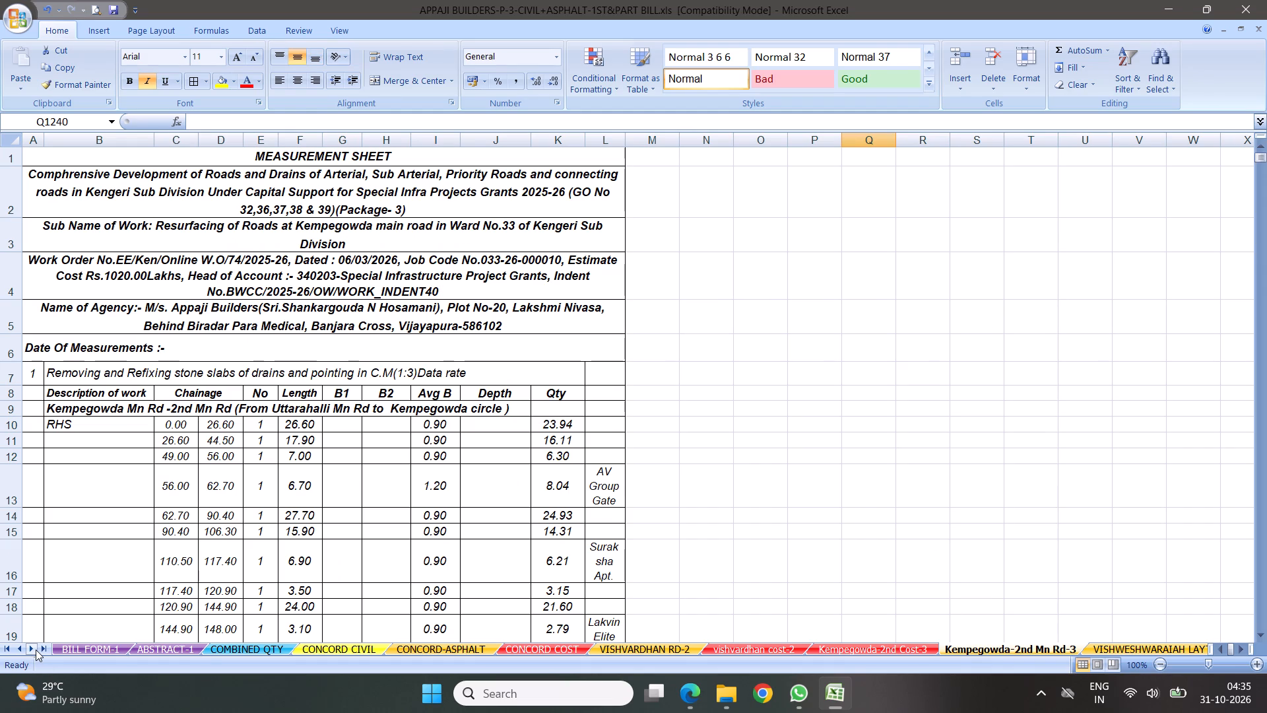
triple_click(35, 649)
triple_click(35, 649)
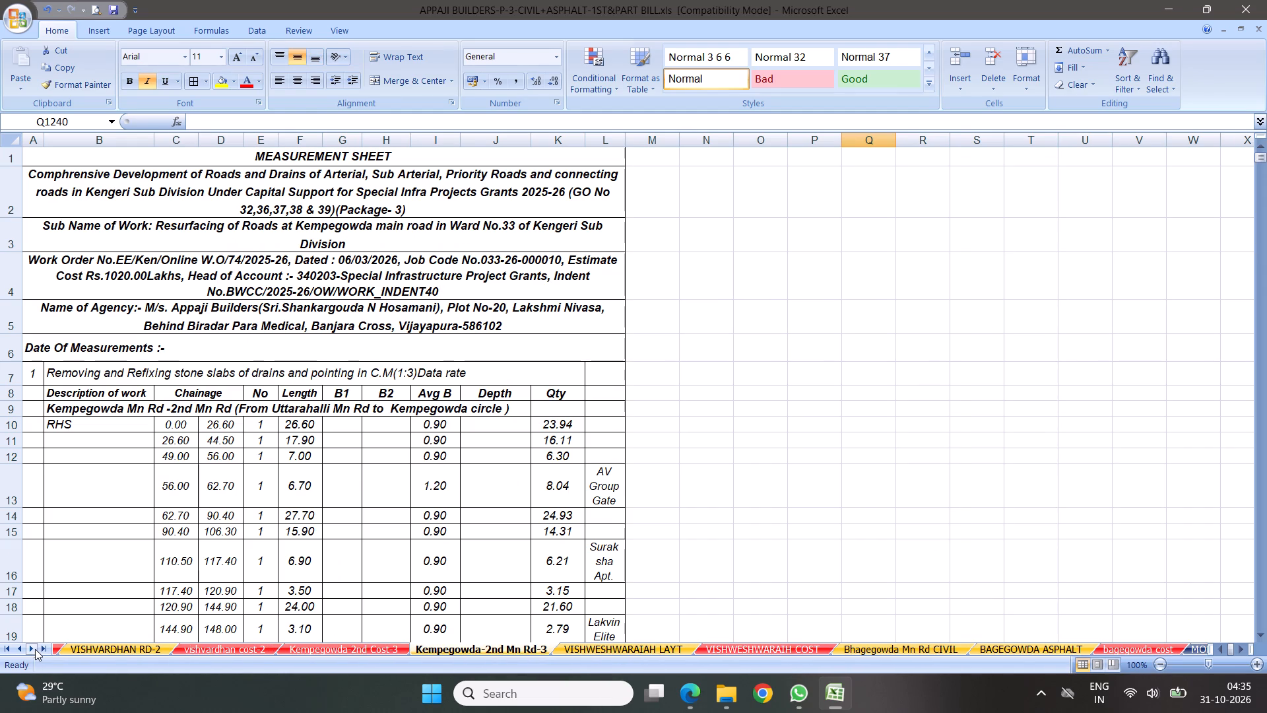
Examine the item 13 excavation and item 15 wet mix macadam measurements on the BAGEGOWDA ASPHALT sheet, through the start of item 16.
click(1003, 647)
scroll(557, 403, up, 4)
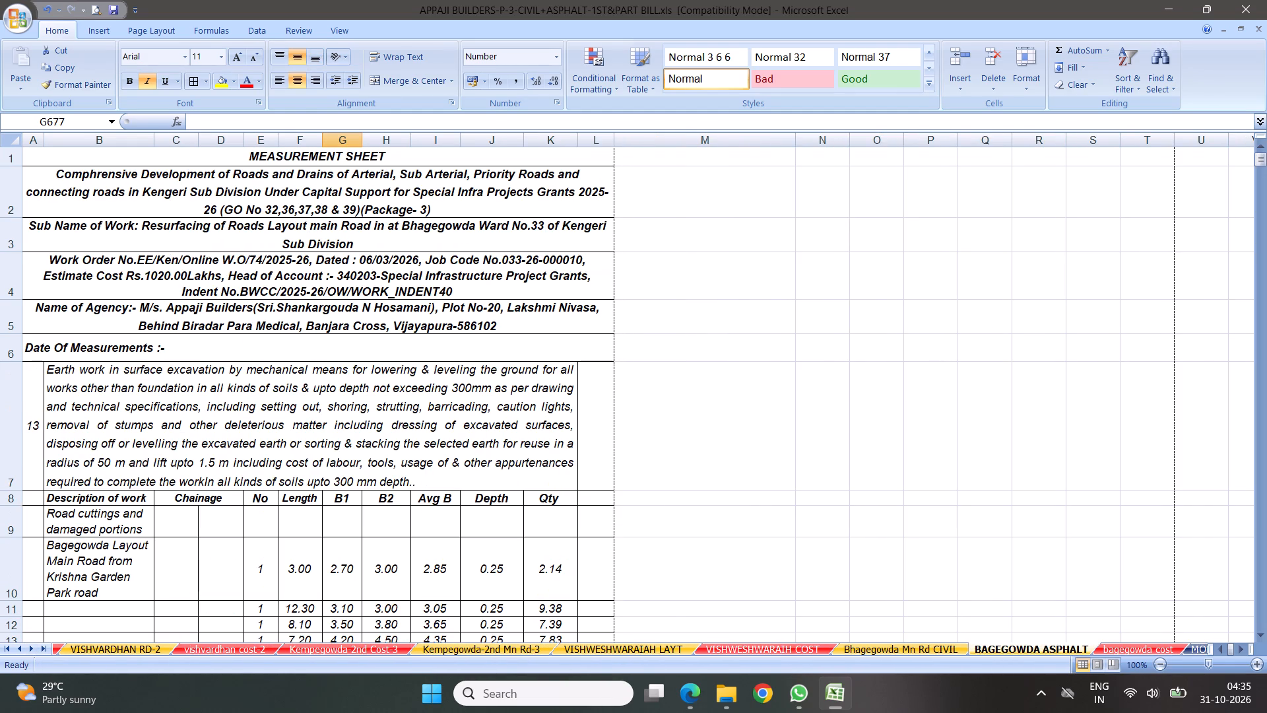
scroll(504, 420, down, 13)
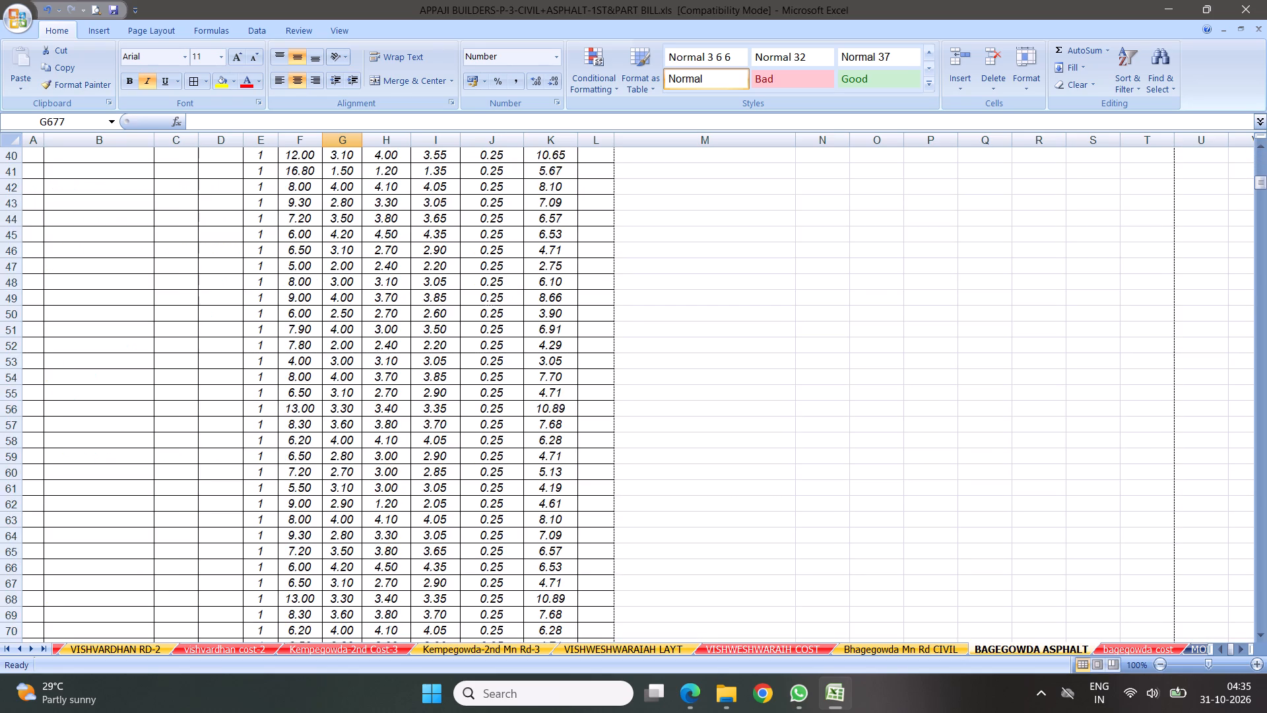
scroll(521, 397, down, 20)
scroll(521, 397, down, 18)
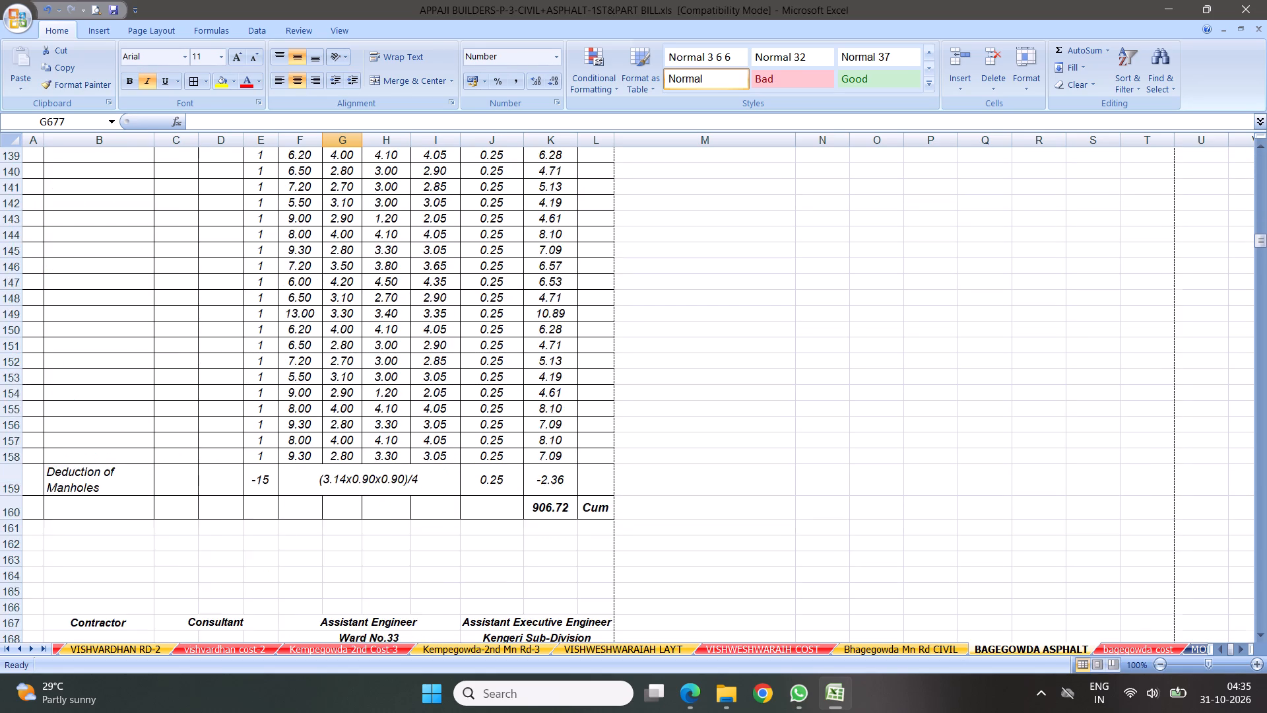
scroll(544, 344, down, 3)
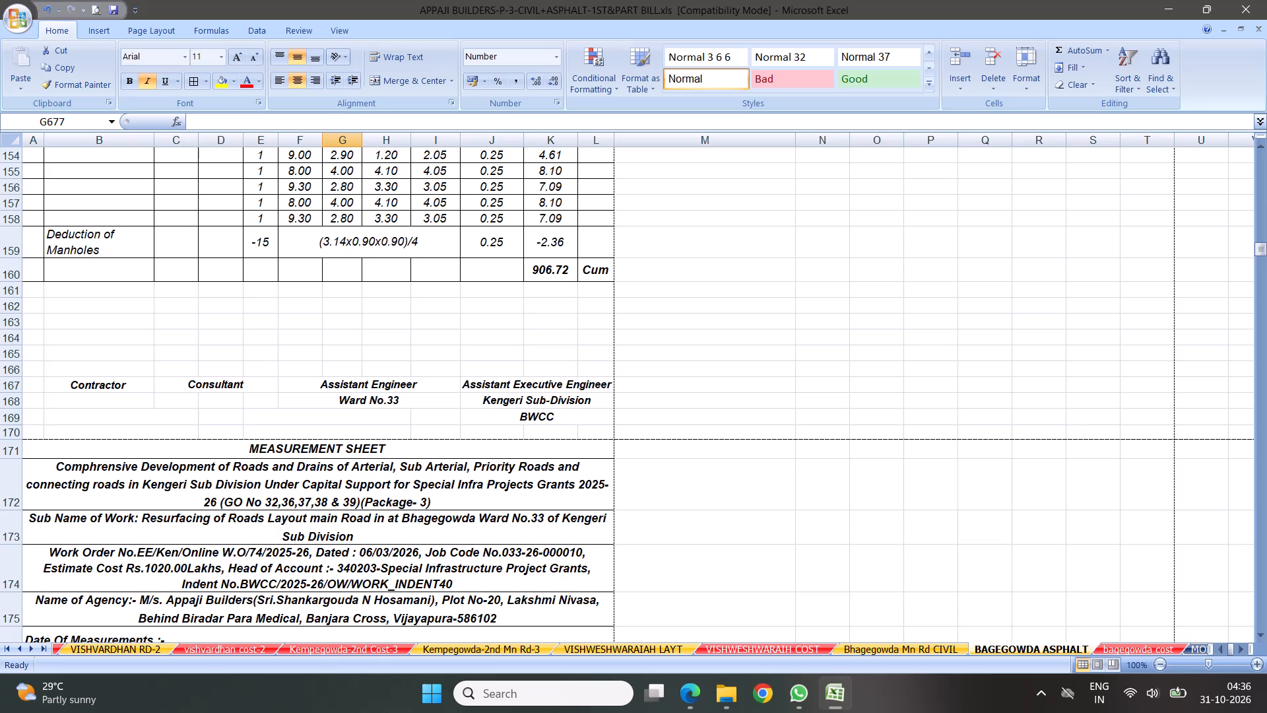
scroll(495, 390, down, 5)
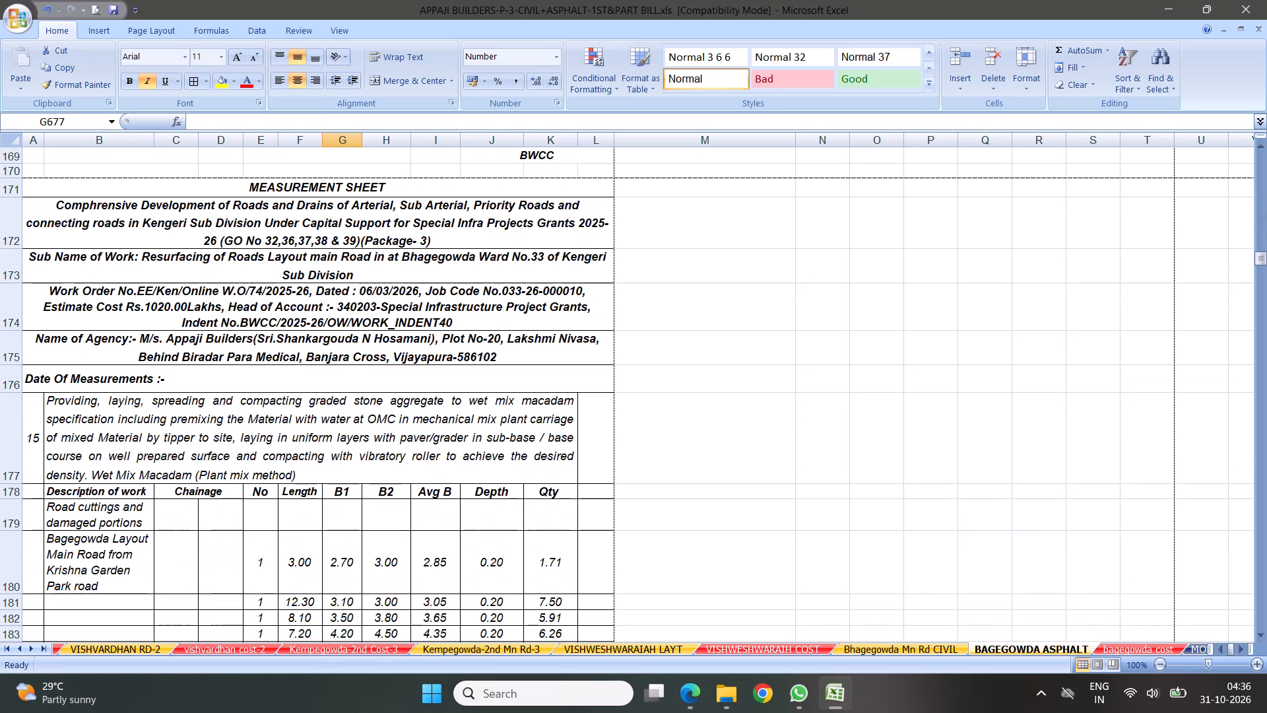
scroll(513, 475, down, 6)
scroll(606, 384, down, 6)
scroll(529, 398, down, 12)
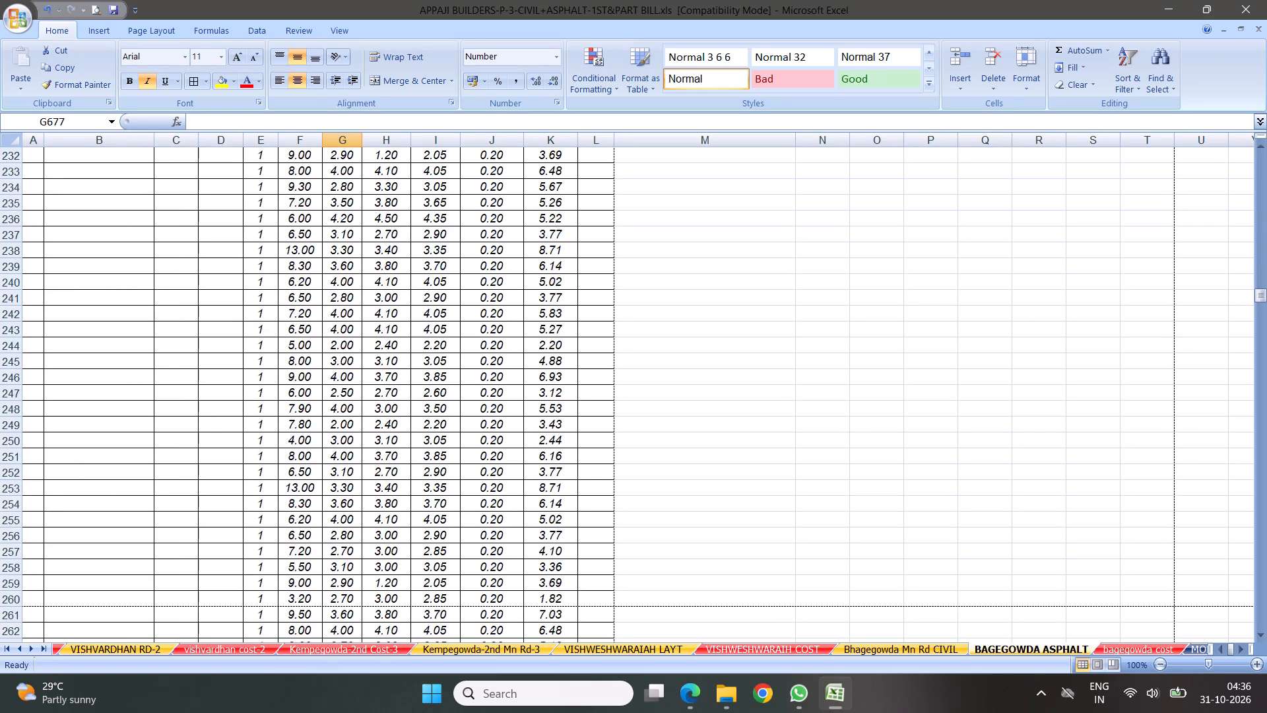
scroll(520, 393, down, 20)
scroll(520, 393, down, 14)
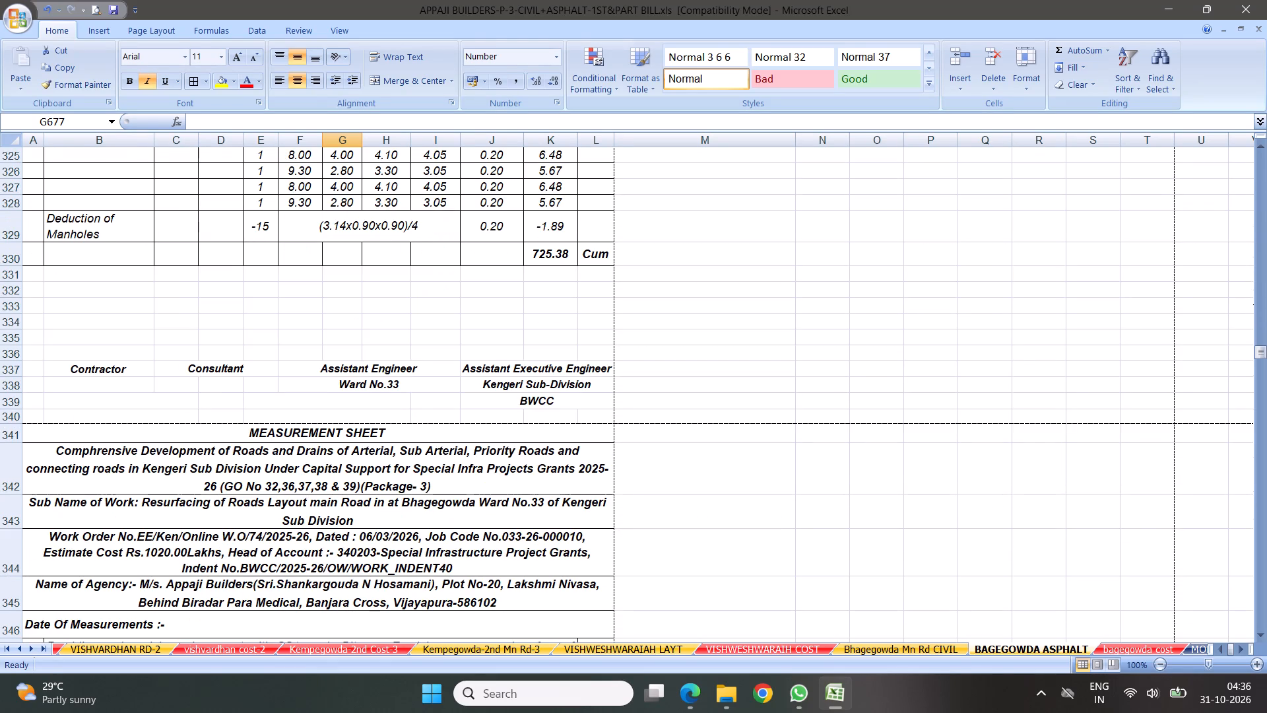
scroll(539, 356, up, 3)
scroll(553, 348, down, 3)
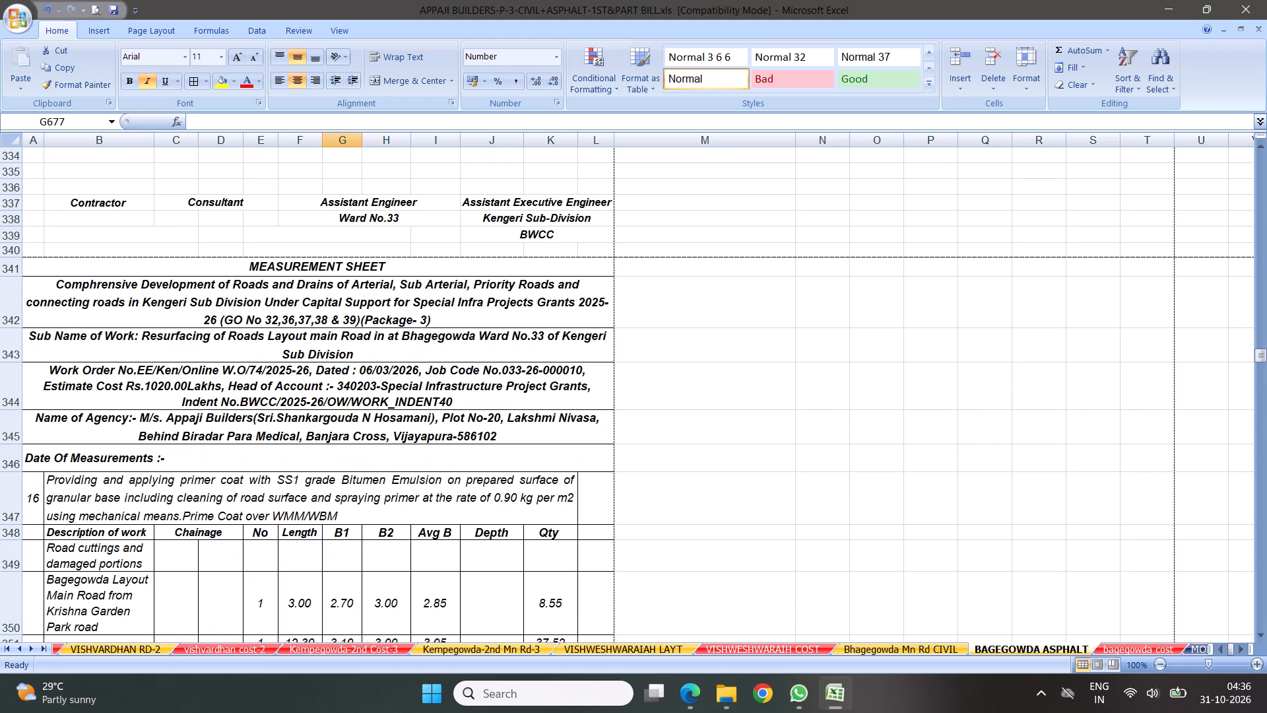
scroll(575, 337, up, 4)
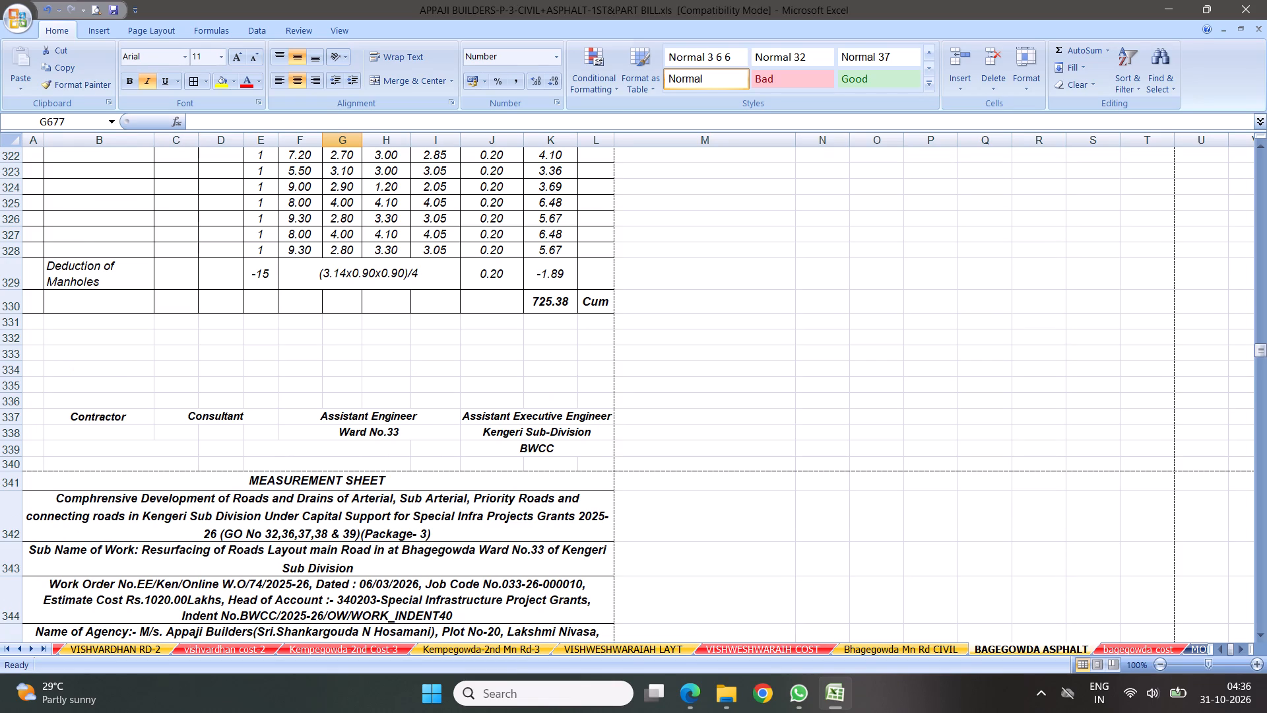
Check the bagegowda cost sheet and return to the item rows of the BILL FORM-1 sheet.
double_click(42, 648)
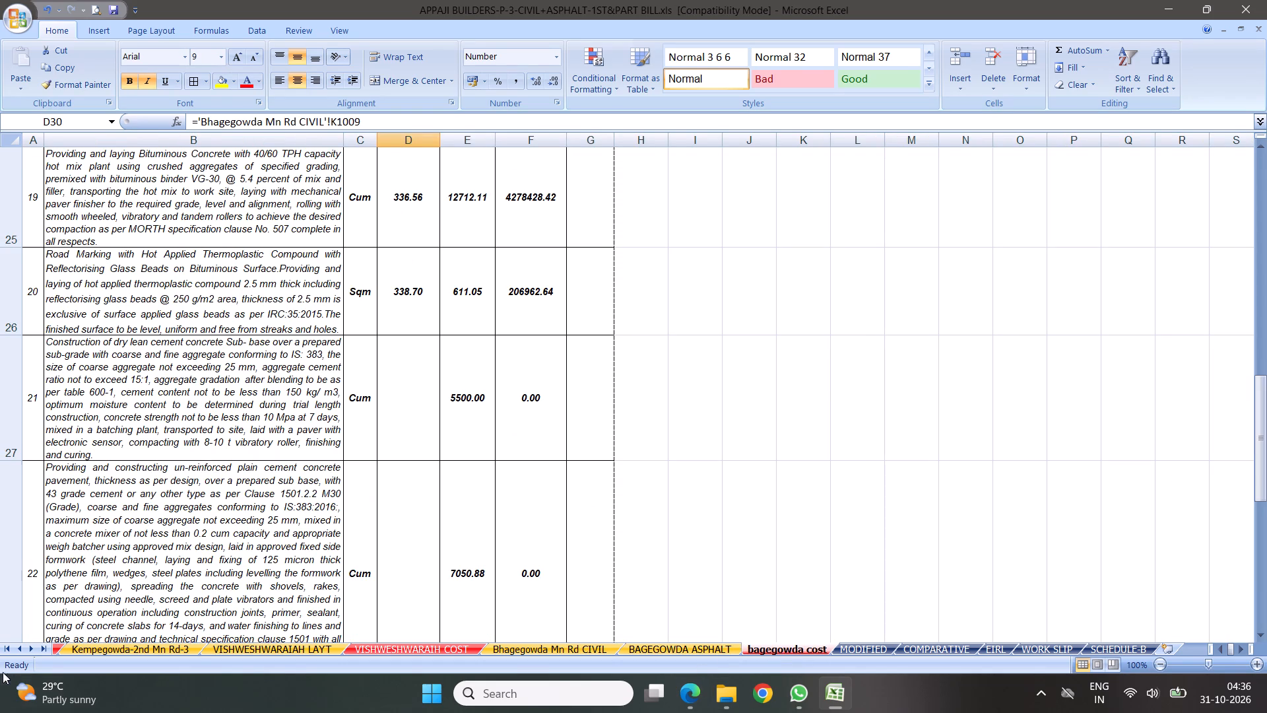
click(5, 646)
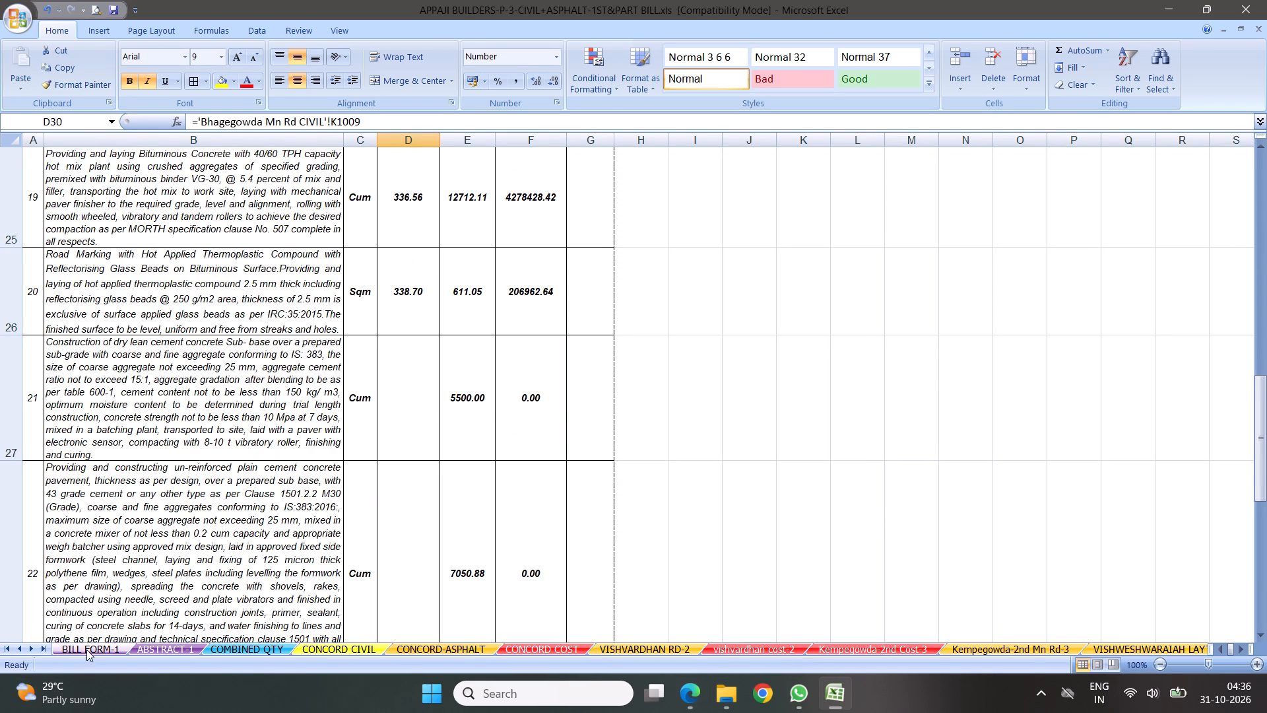
click(86, 648)
scroll(251, 368, up, 2)
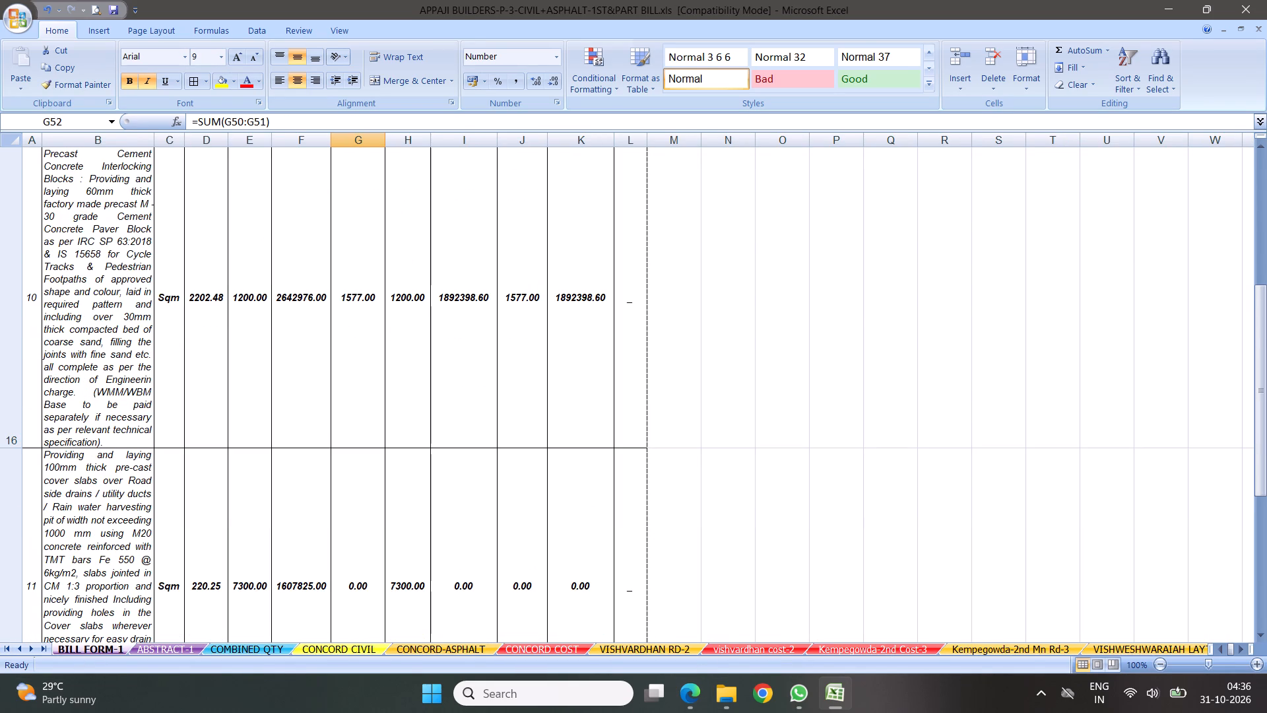
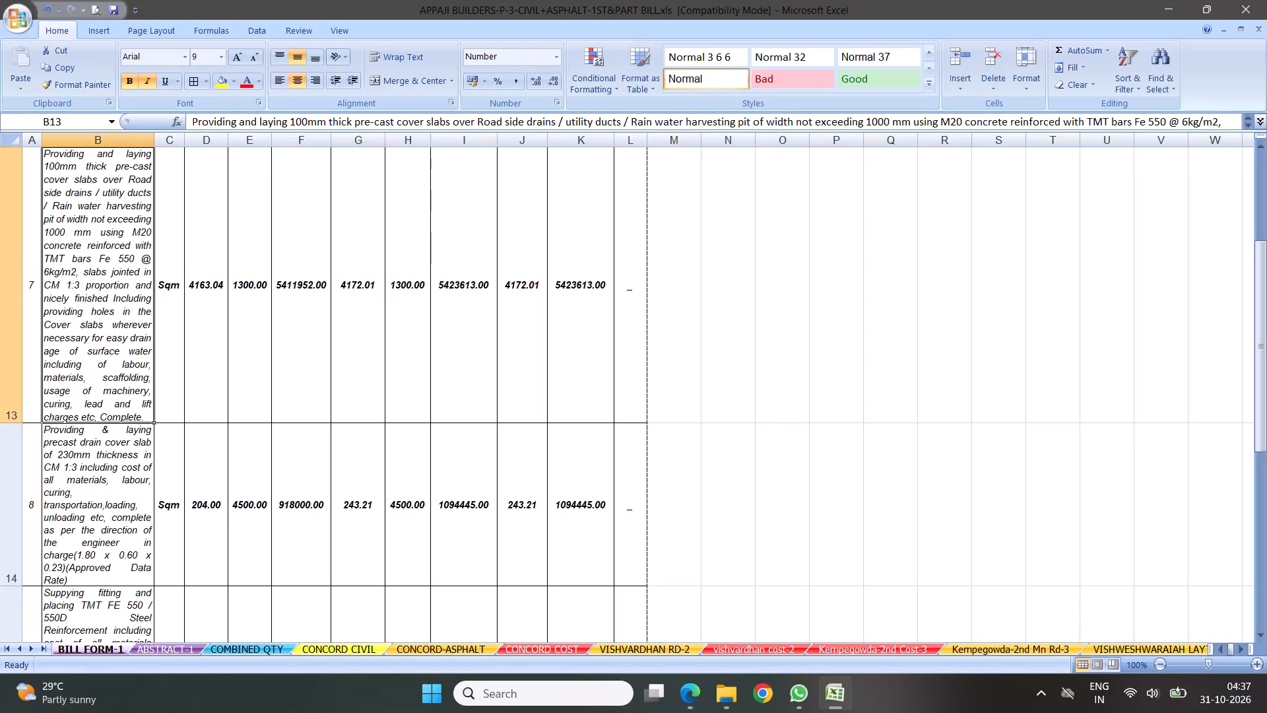
Examine the BILL FORM-1 item rows from the item 8 precast drain cover slab through item 19 bituminous concrete.
key(Down)
key(Down)
key(Down)
key(Down)
key(Down)
key(Down)
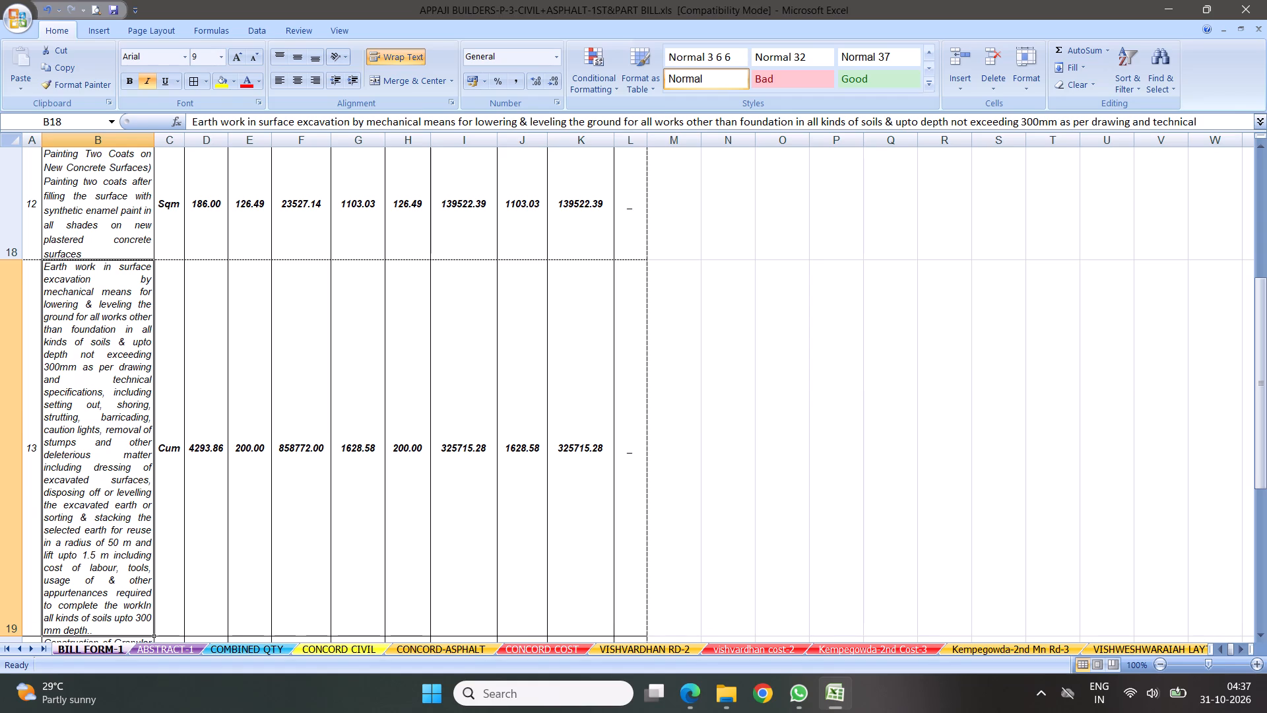
key(Return)
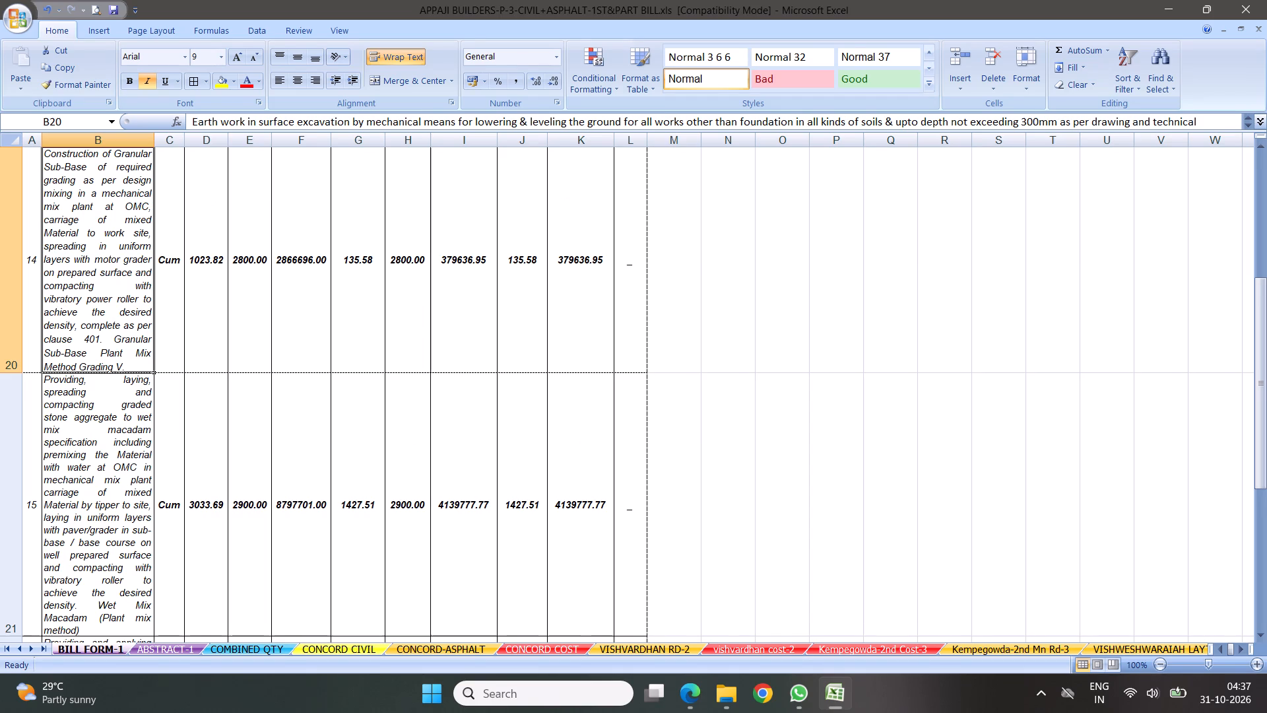
key(Return)
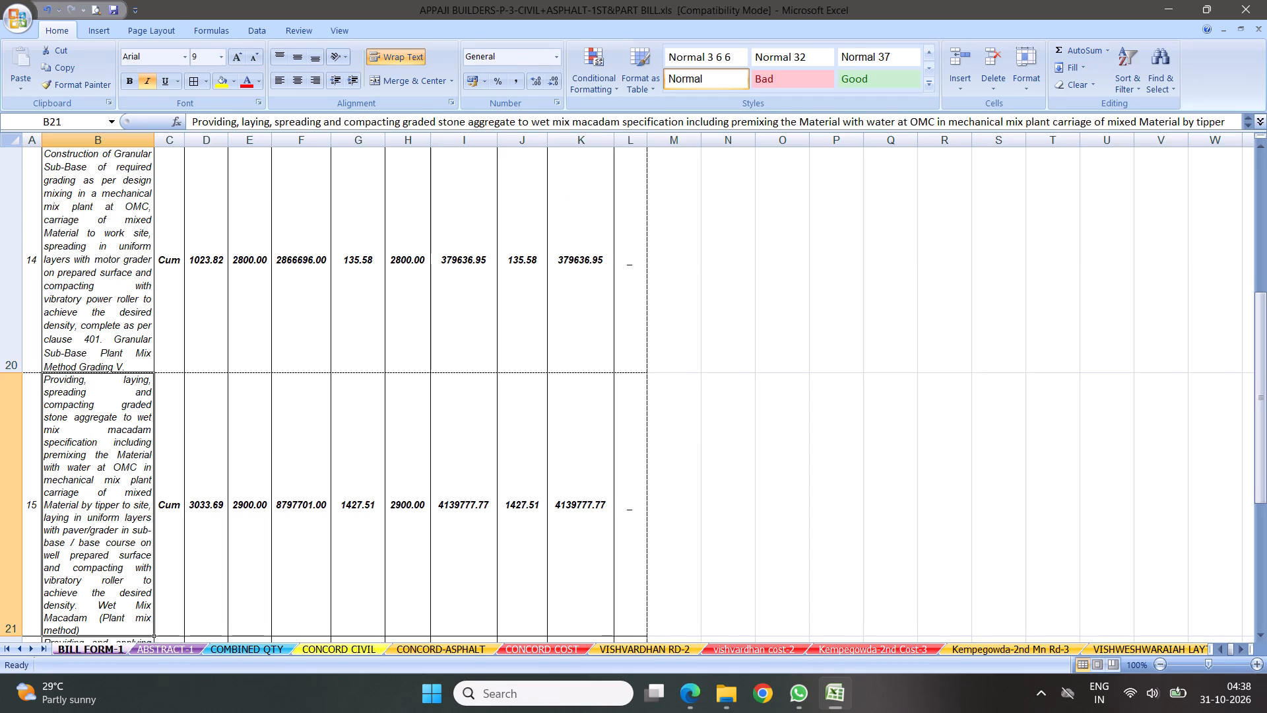
key(Return)
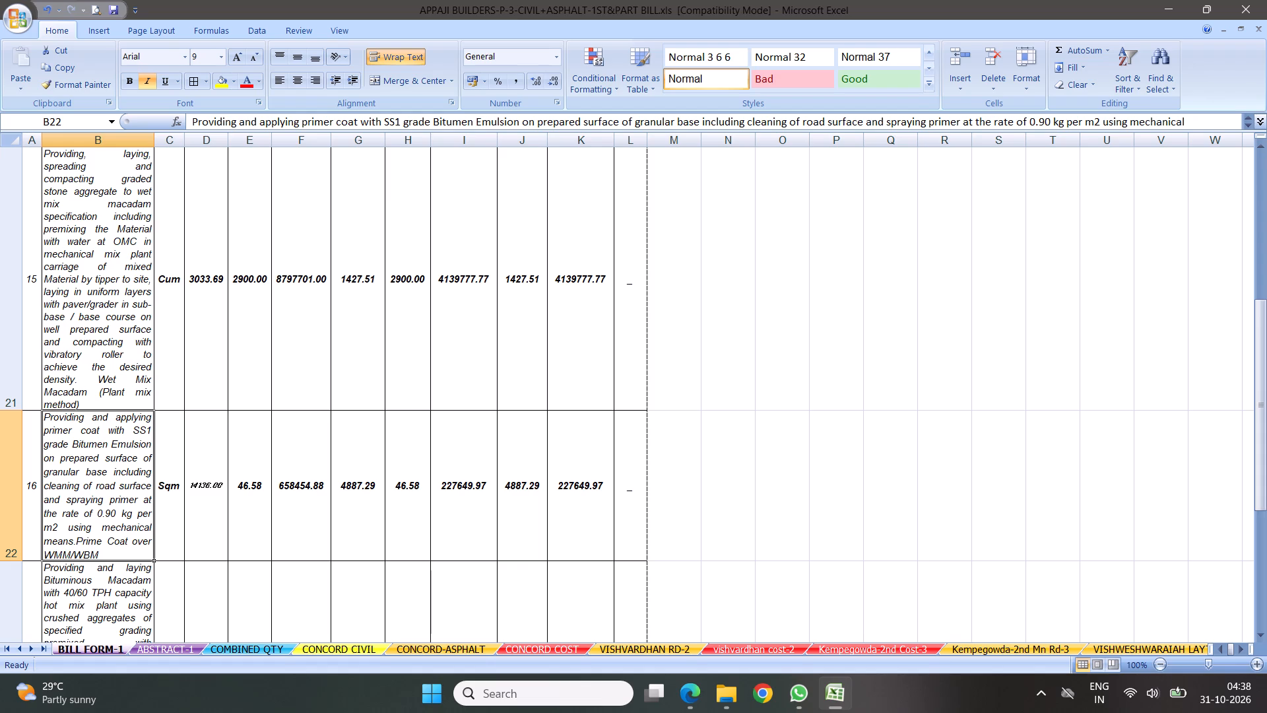
key(Return)
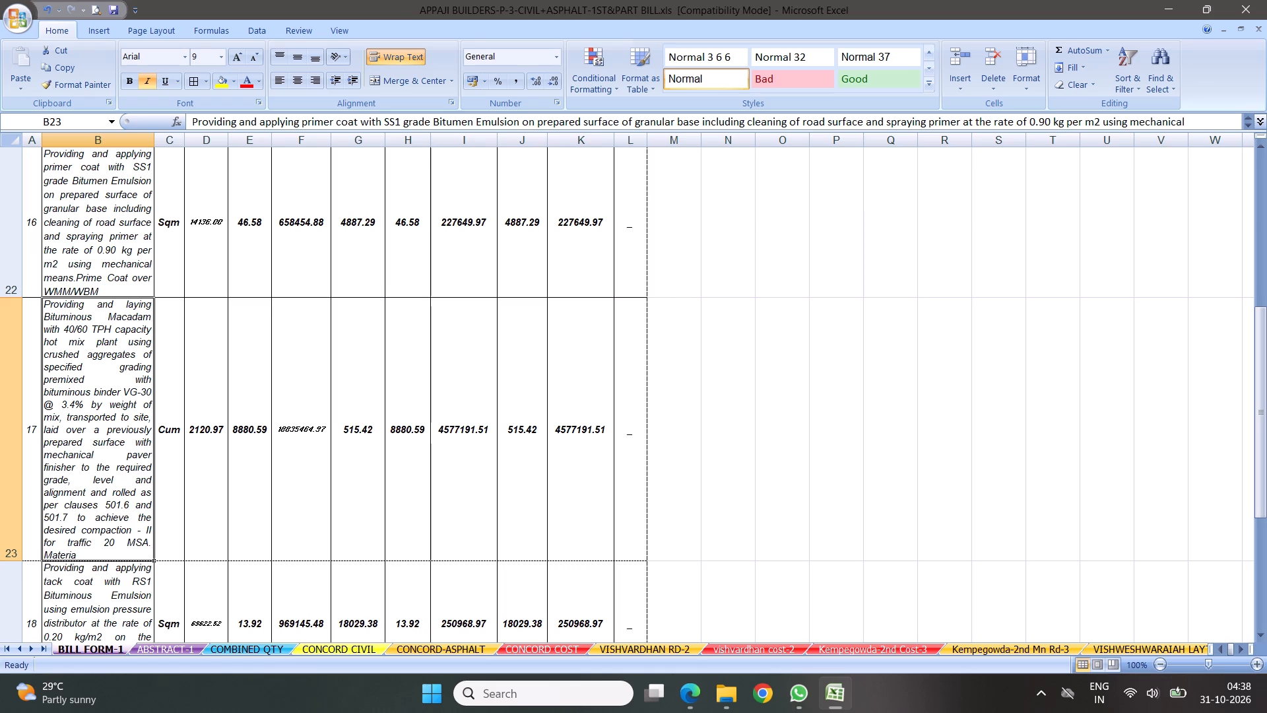
key(Return)
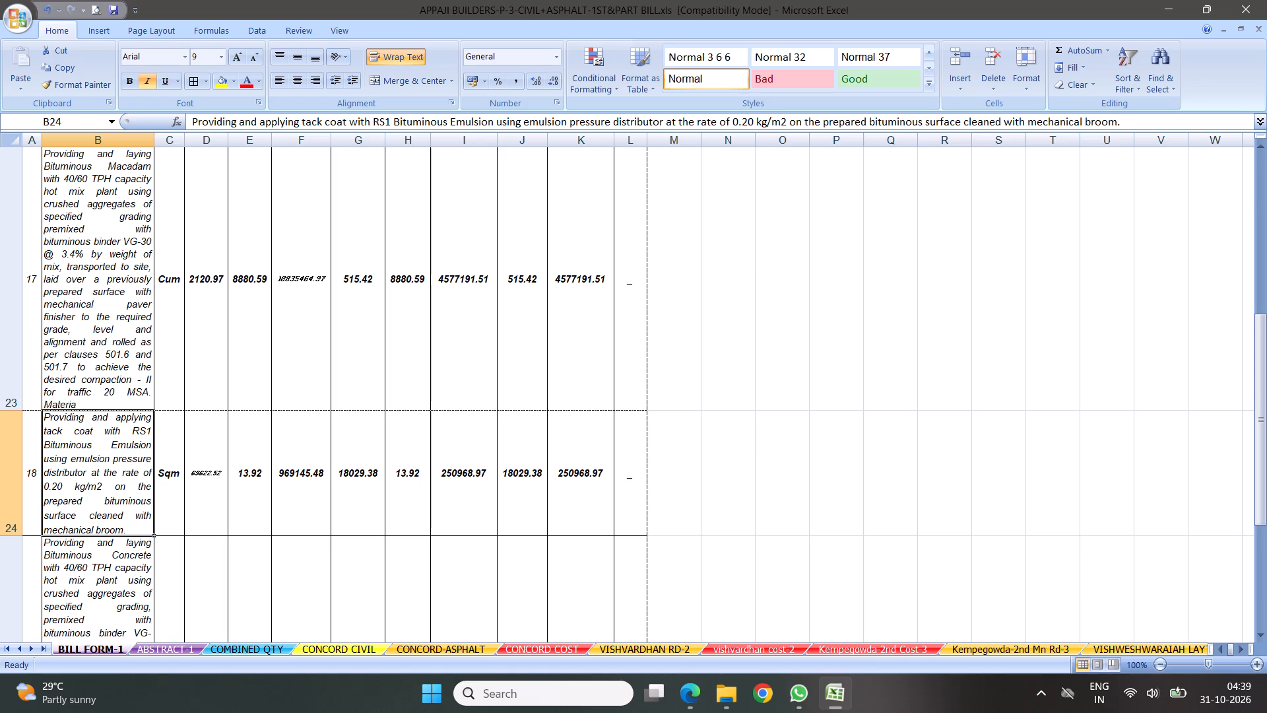
key(Return)
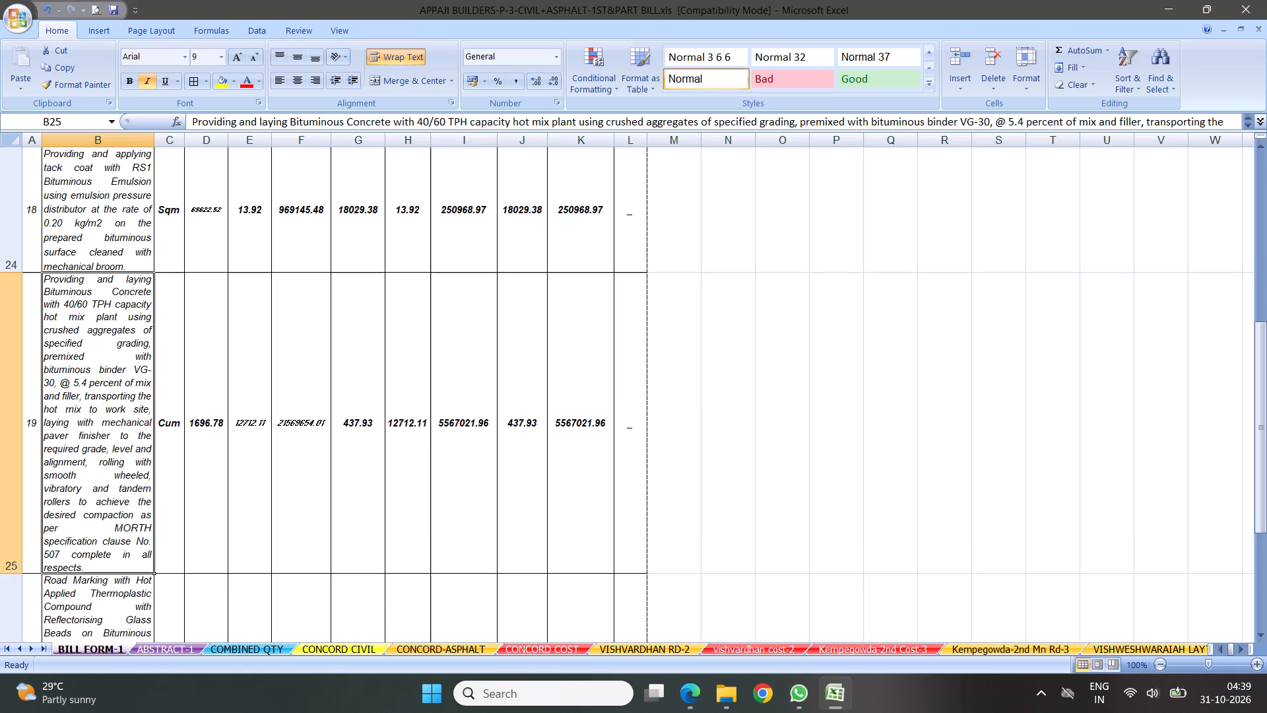
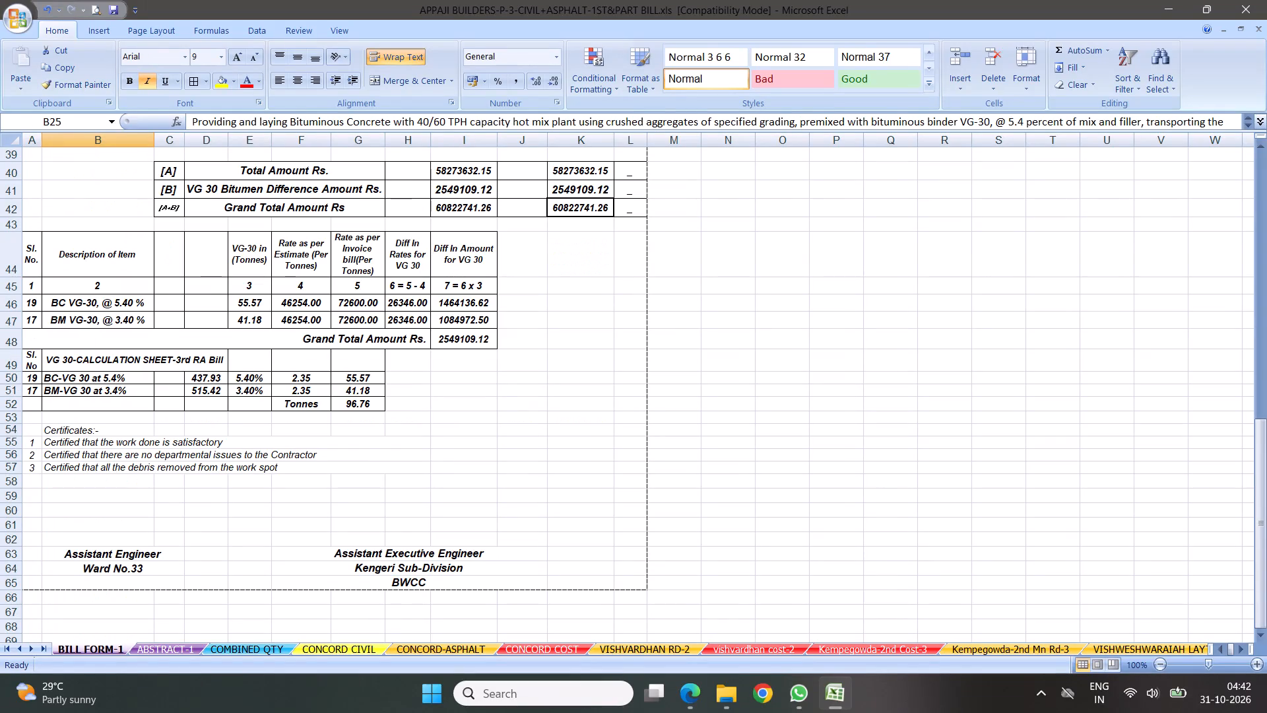
Examine the BILL FORM-1 amount formulas from Total Amount [A] up through the GST and Sub Total rows.
scroll(366, 380, up, 2)
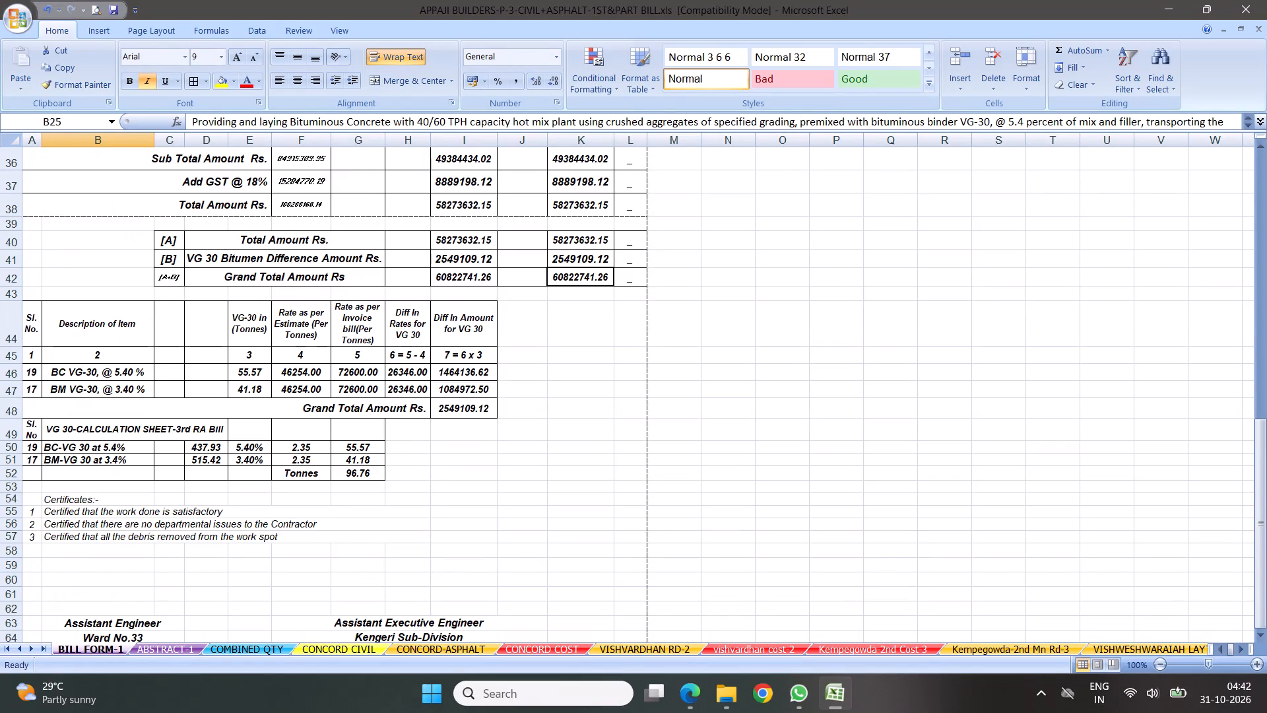
scroll(537, 391, down, 2)
click(449, 168)
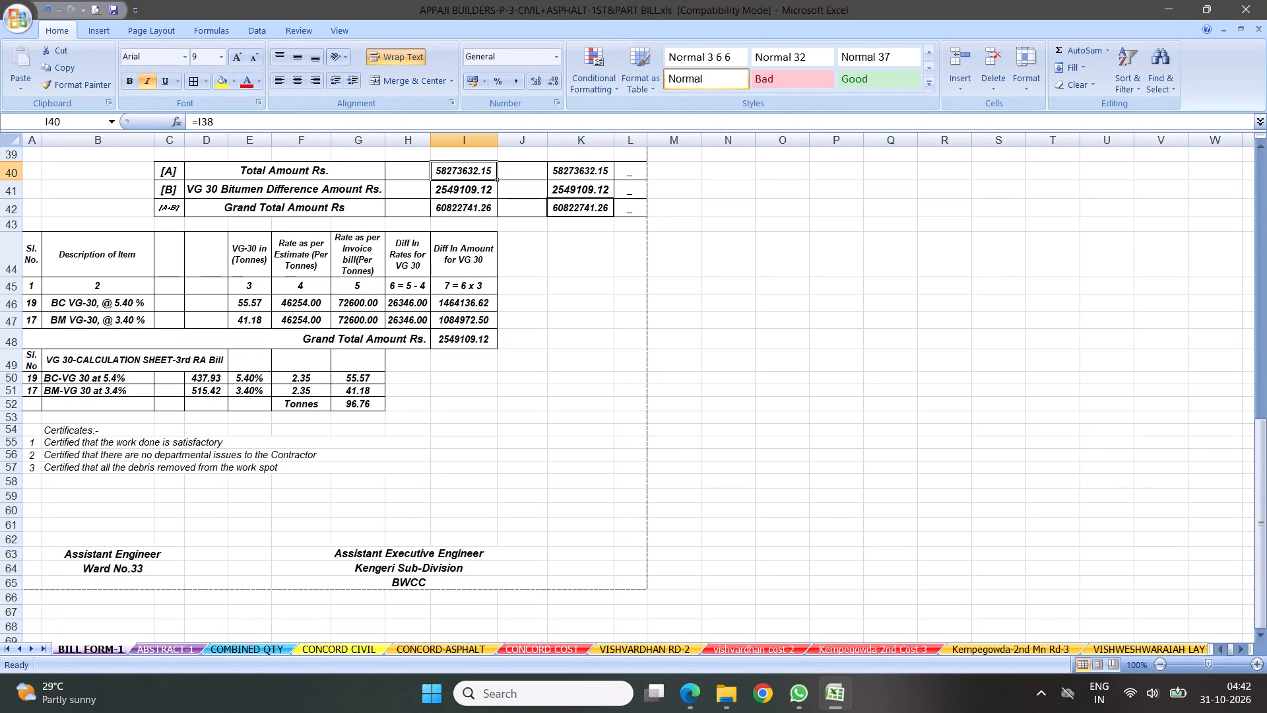
key(Up)
key(Up)
key(Up)
key(Up)
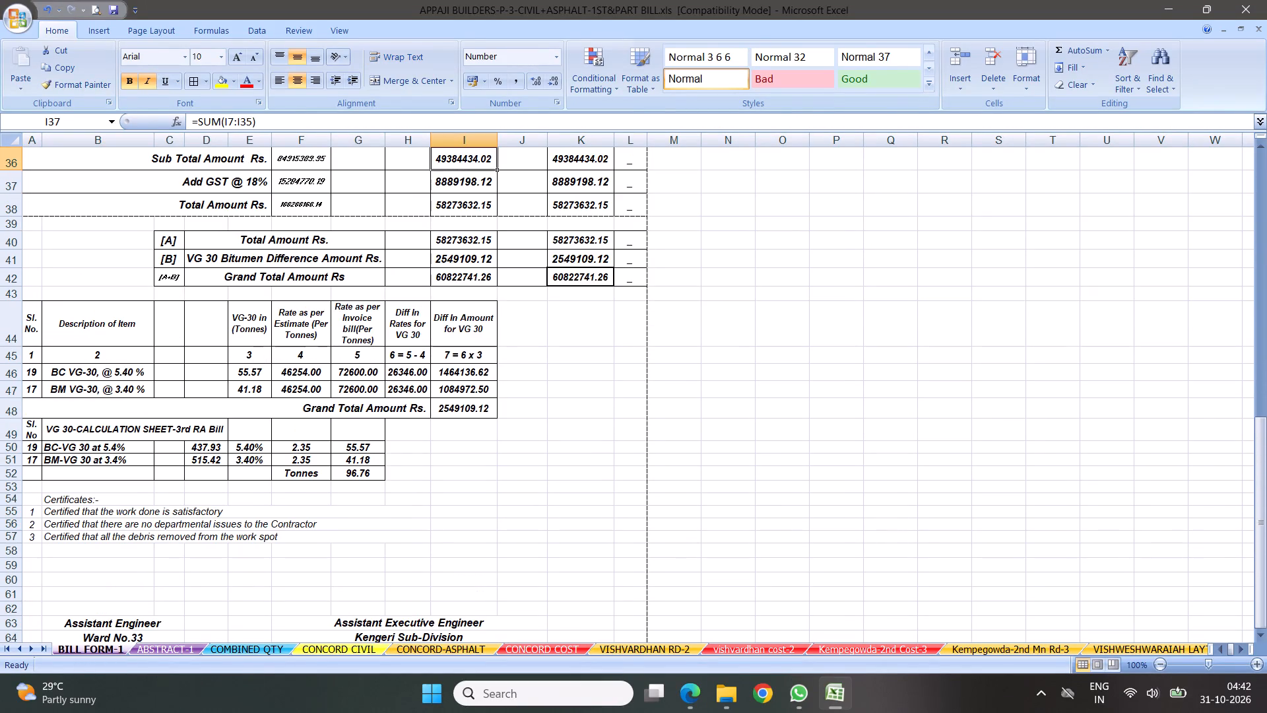
key(Up)
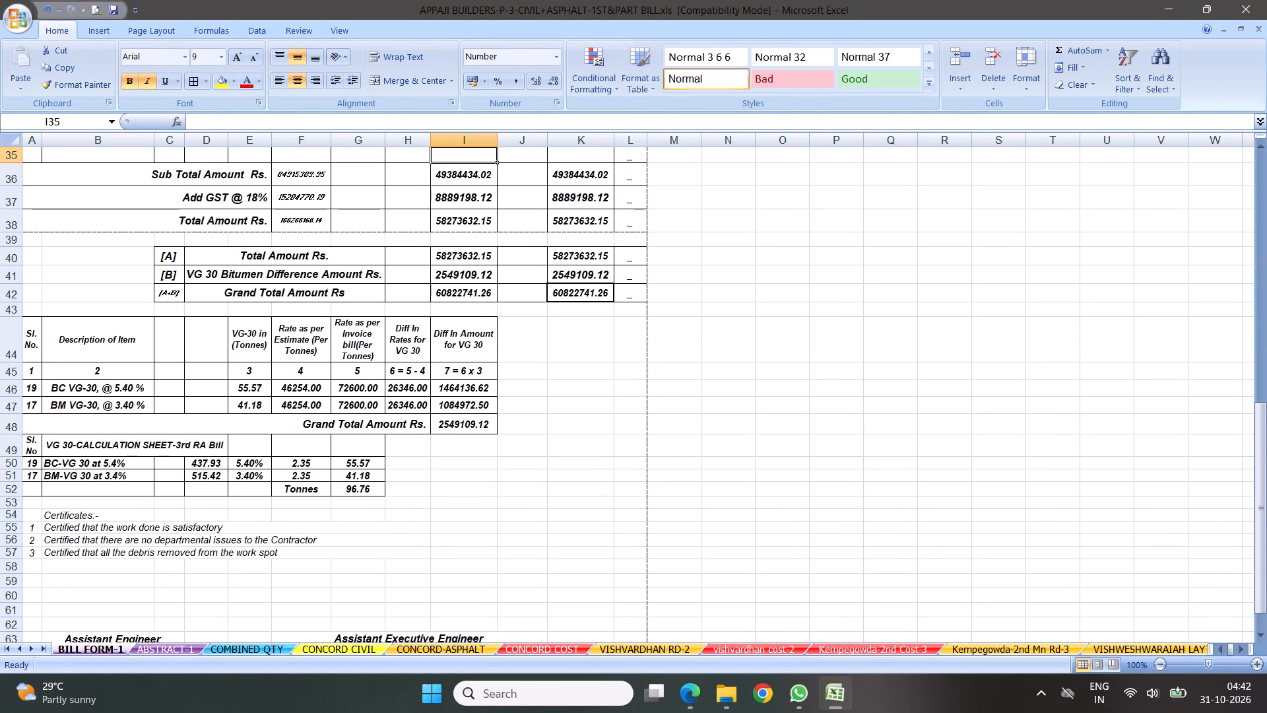
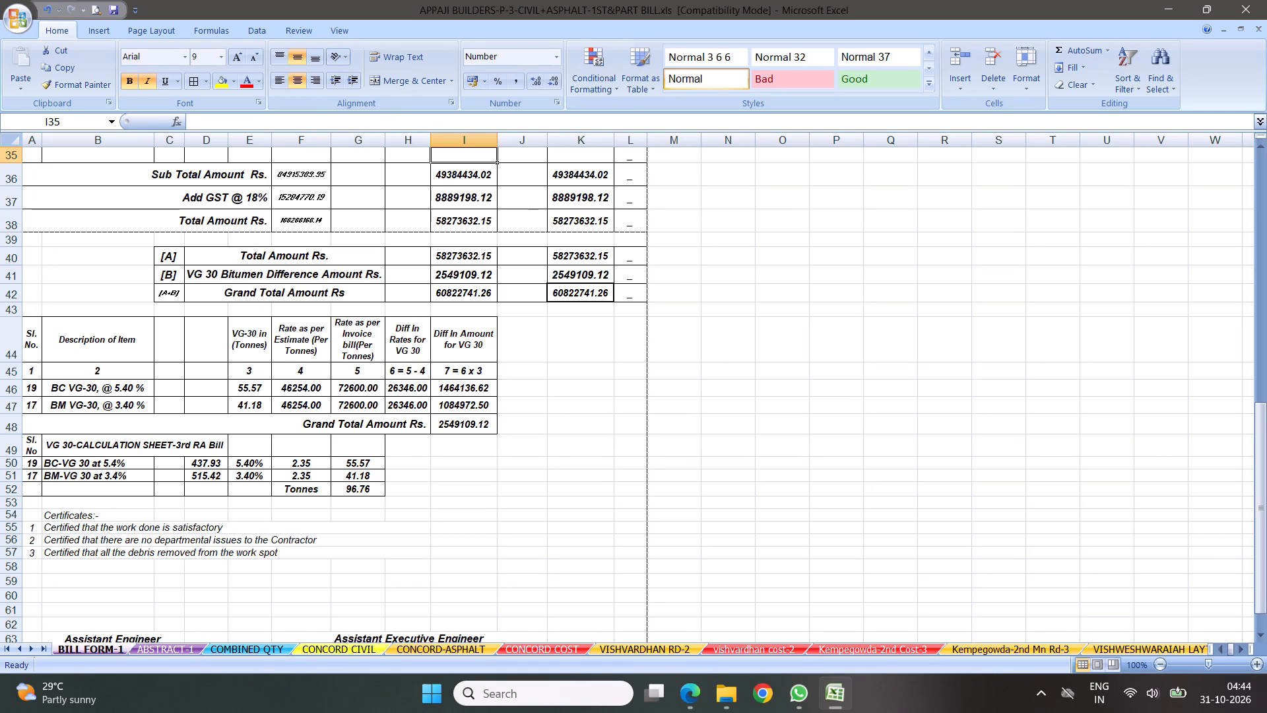
Examine the BC VG-30 estimate and invoice rates in the BILL FORM-1 bitumen difference table and the Grand Total Amount formula.
click(413, 362)
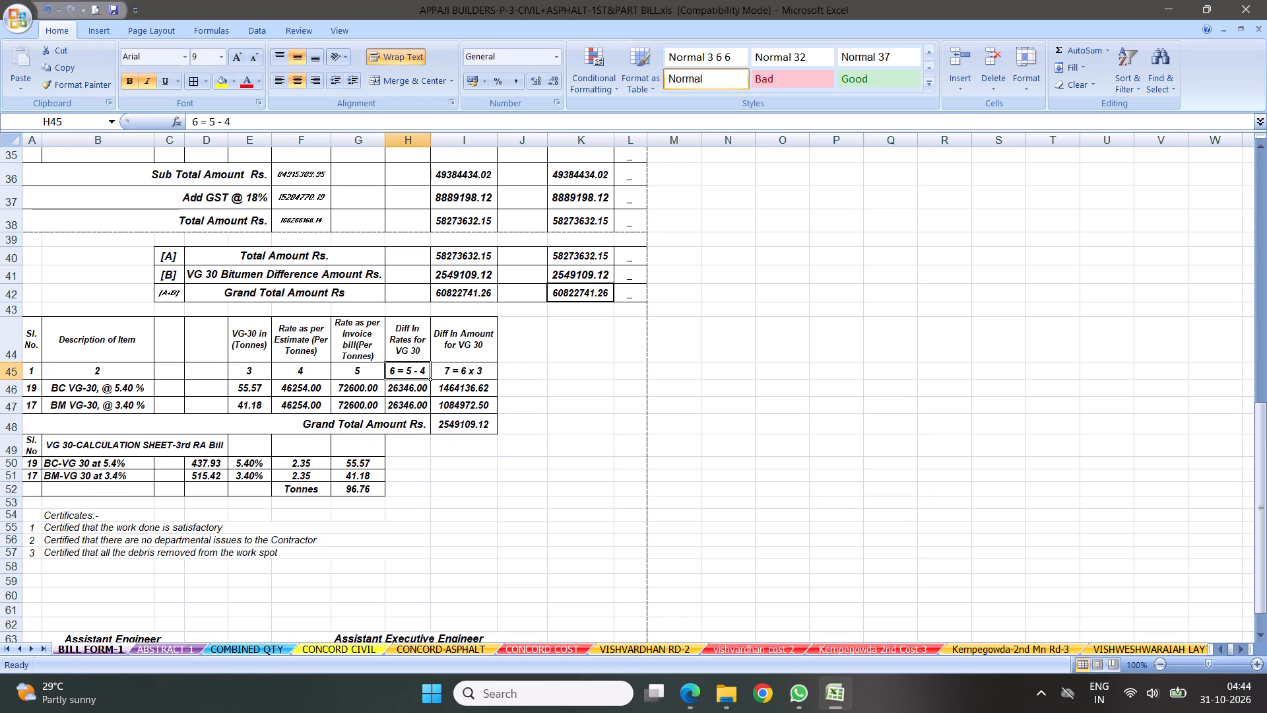
click(323, 393)
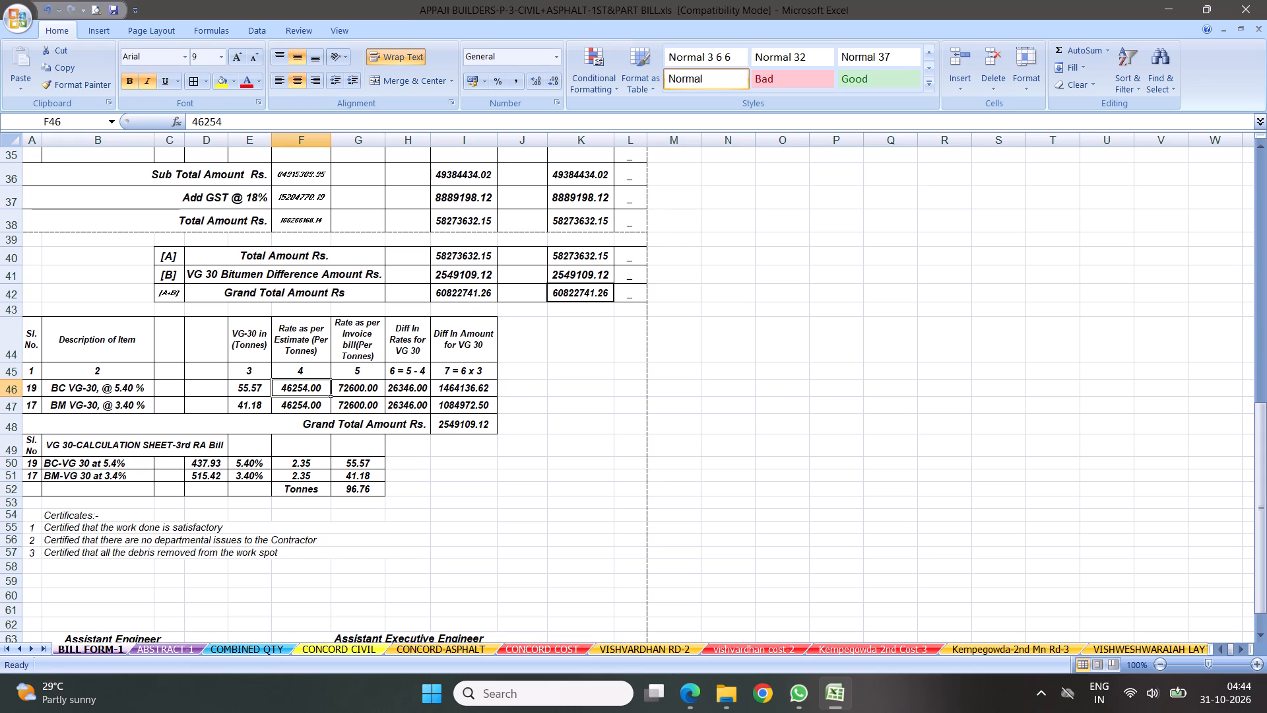
click(494, 500)
click(372, 391)
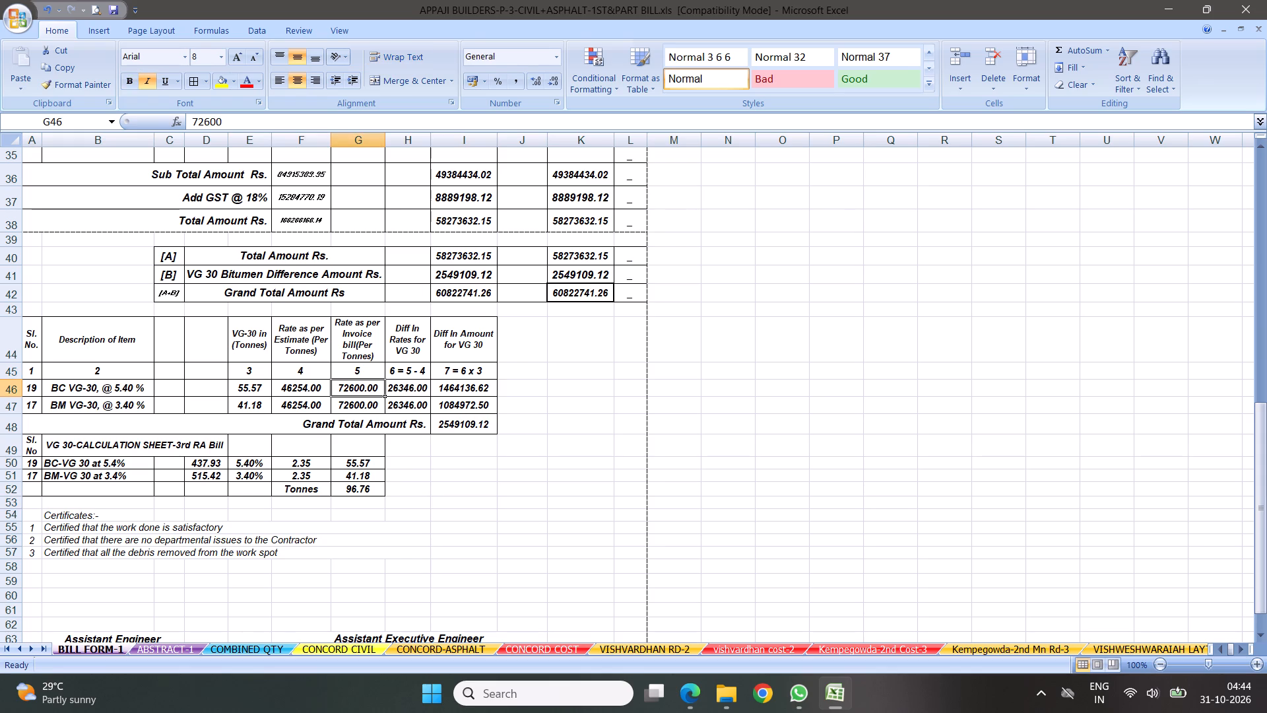
scroll(235, 477, up, 3)
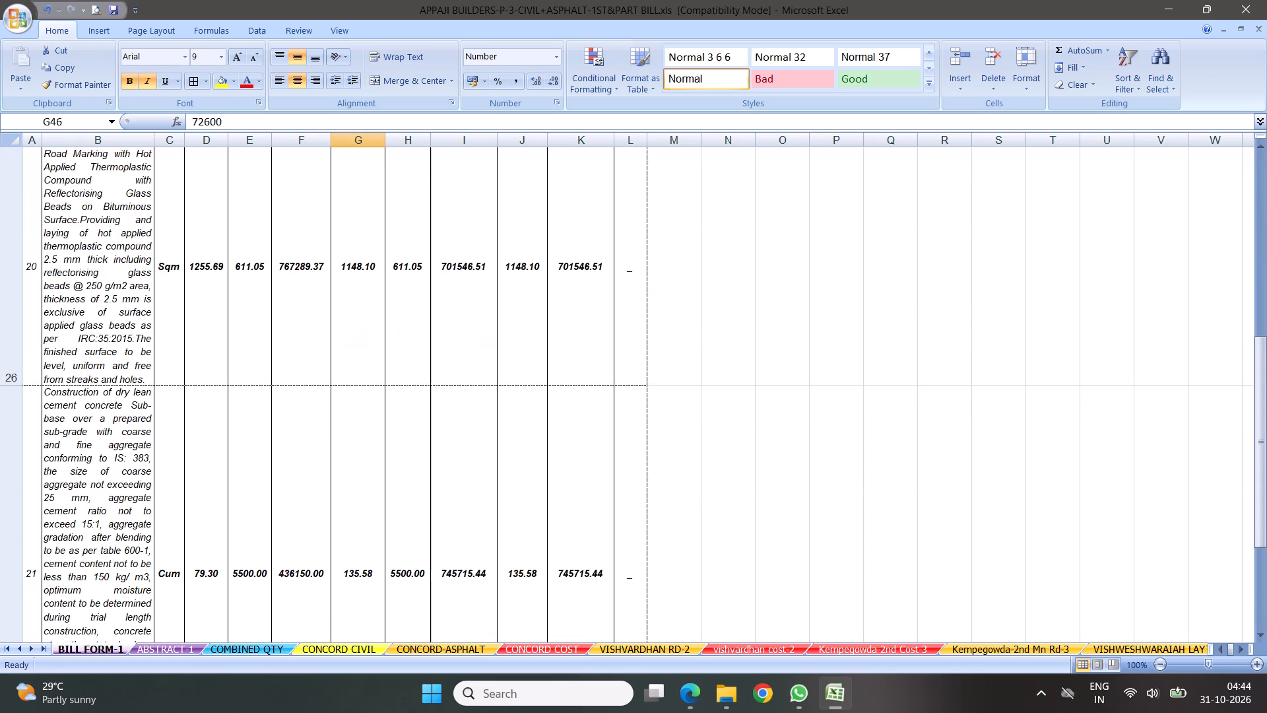
scroll(275, 479, down, 4)
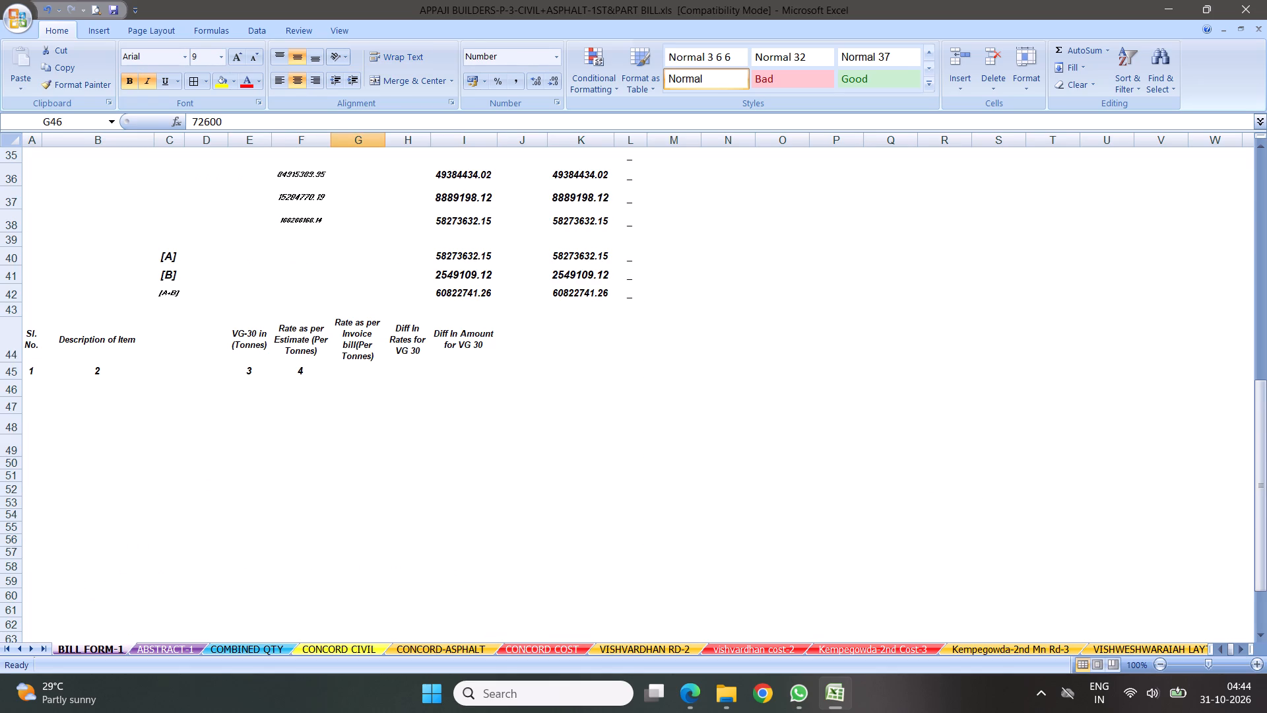
click(394, 419)
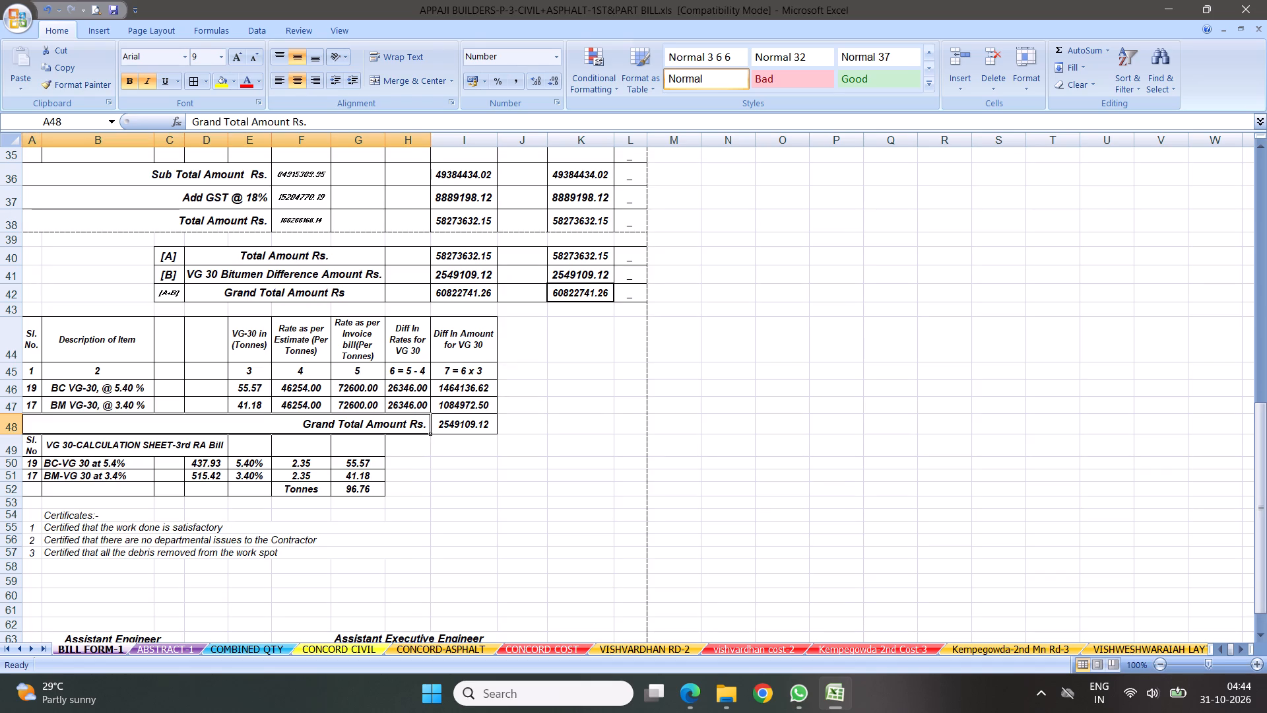
click(455, 293)
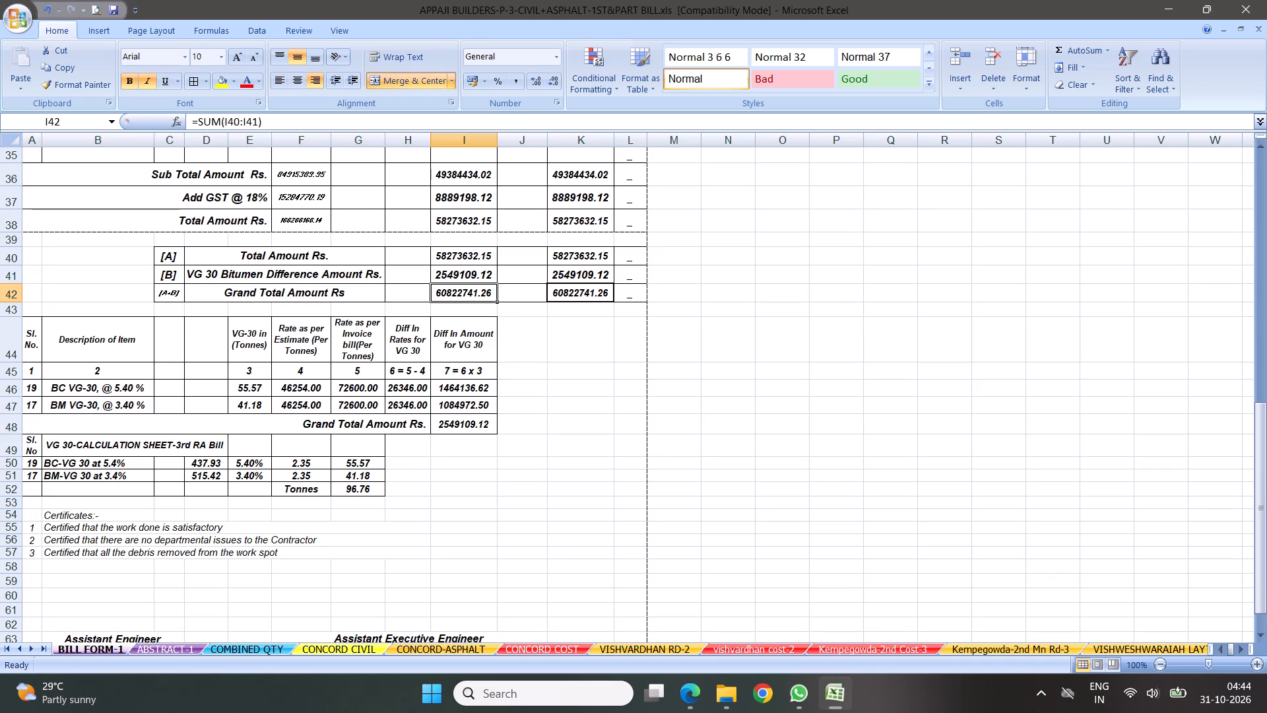
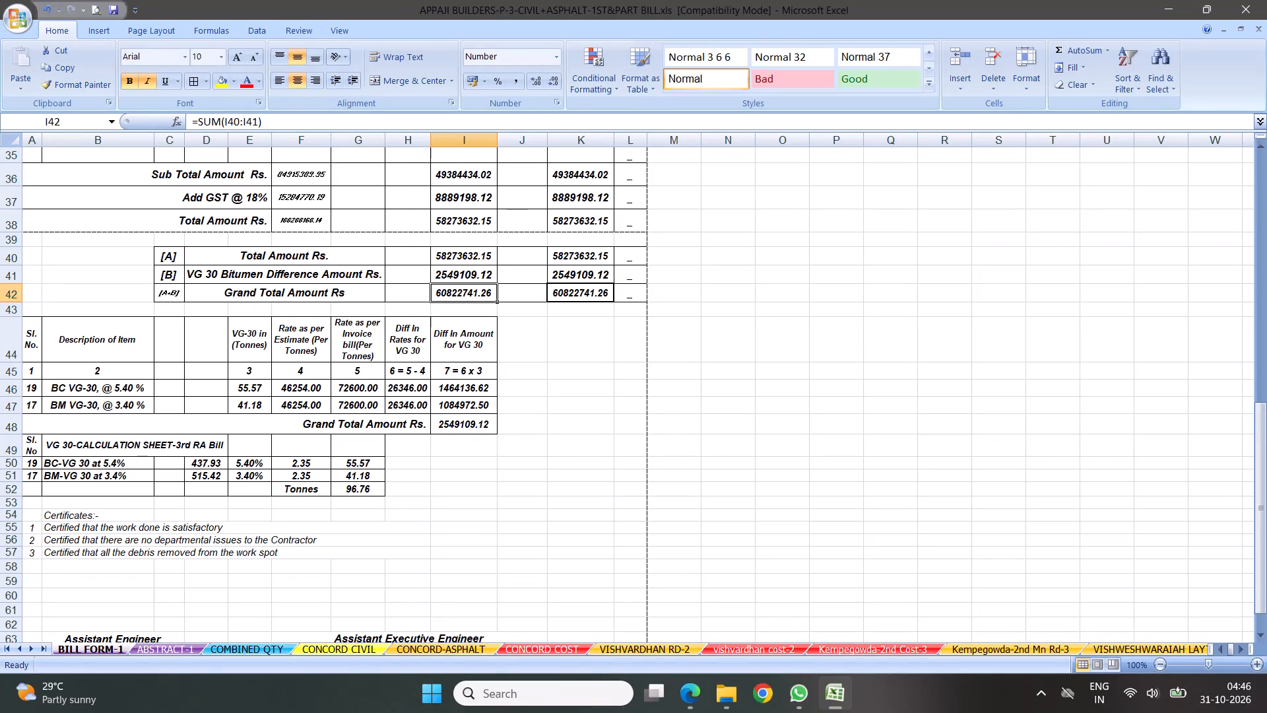
Check the ABSTRACT-1 sheet and examine the items, quantities and rates on the bagegowda cost sheet up to its heading.
click(150, 648)
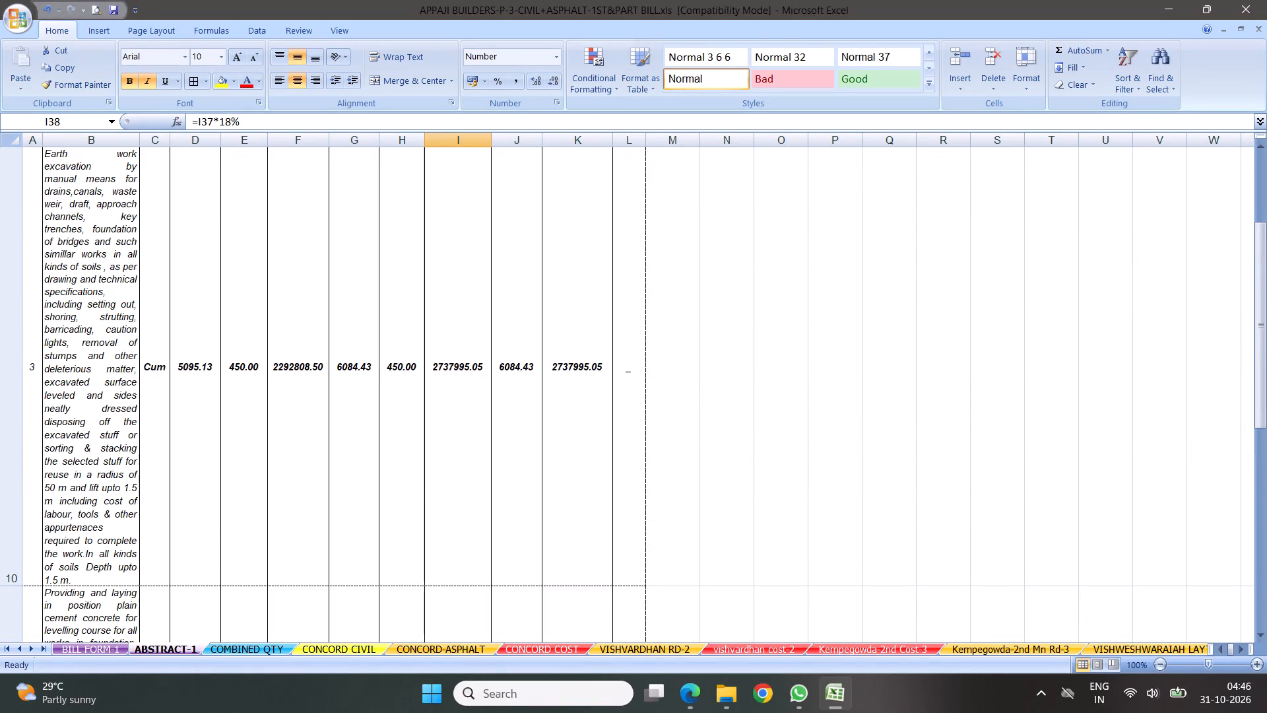
triple_click(44, 646)
click(44, 646)
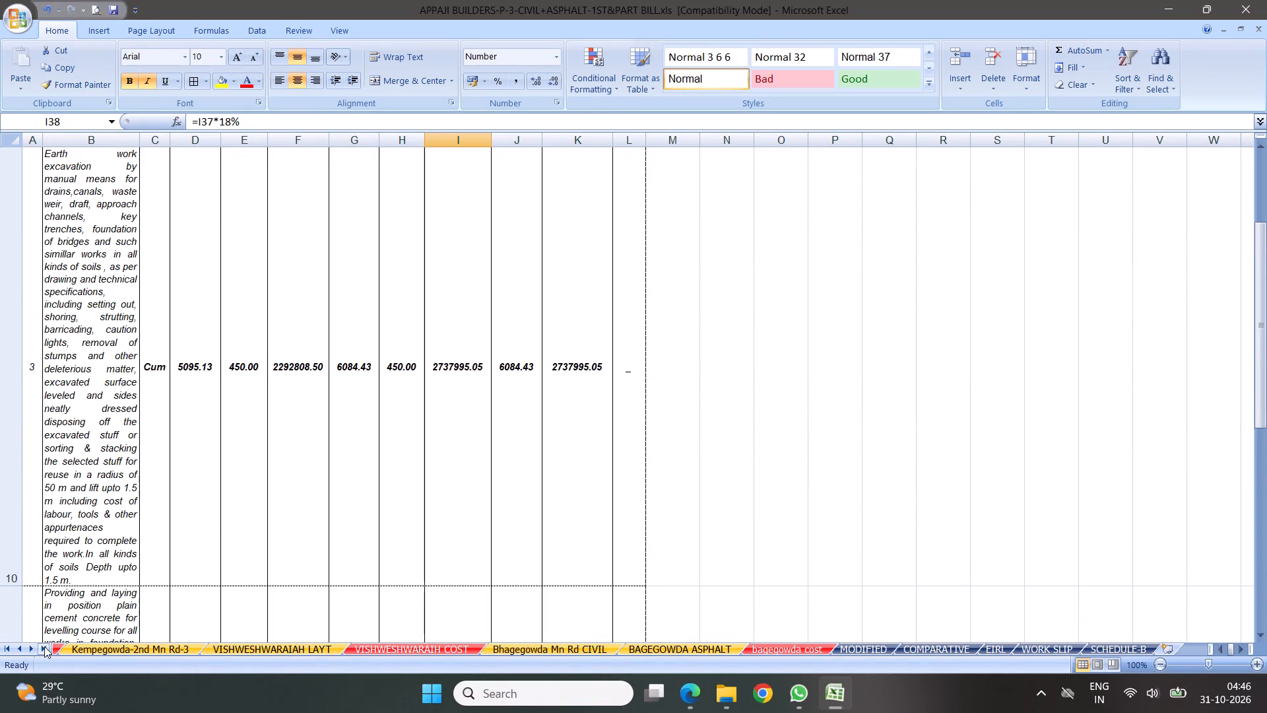
click(798, 650)
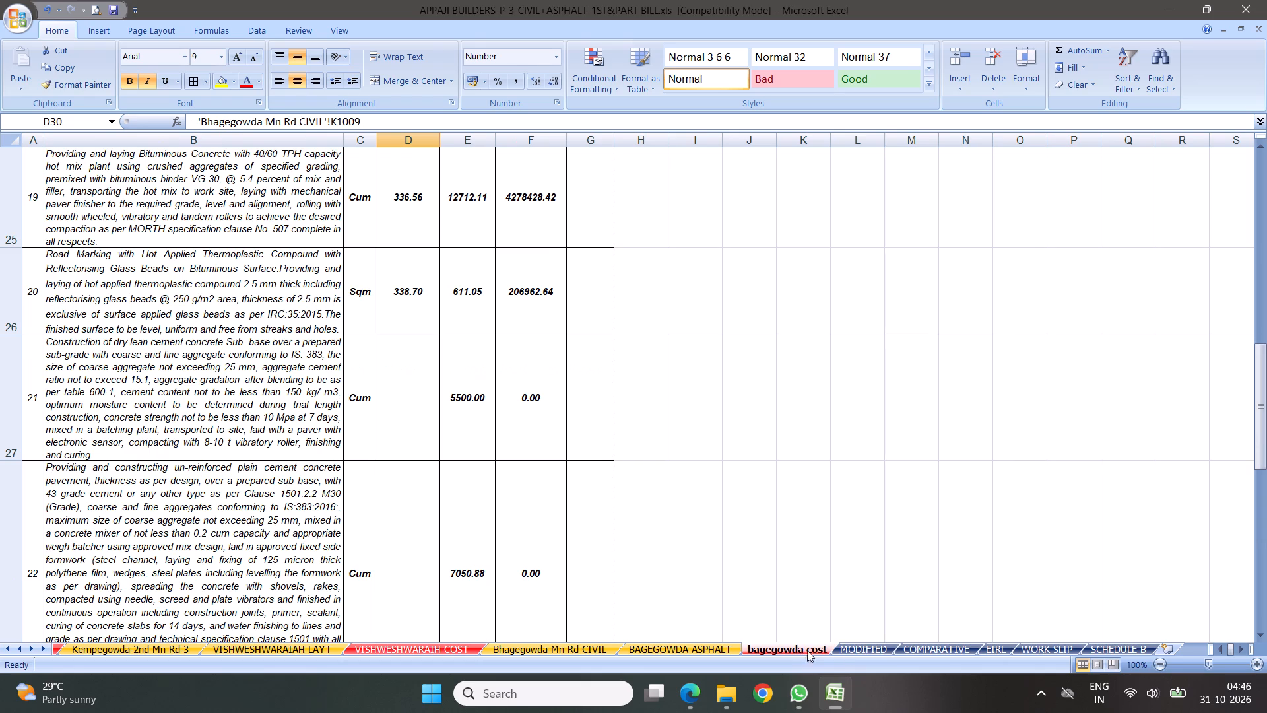
scroll(810, 515, up, 2)
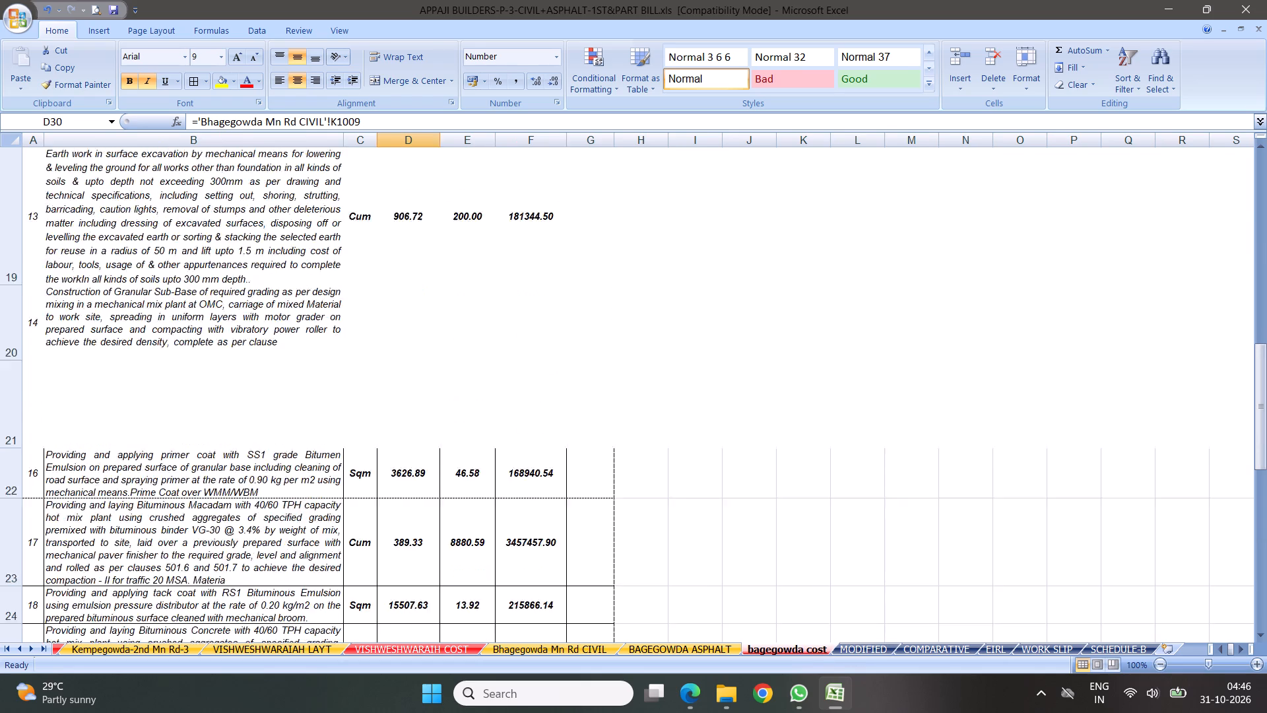
scroll(810, 515, up, 12)
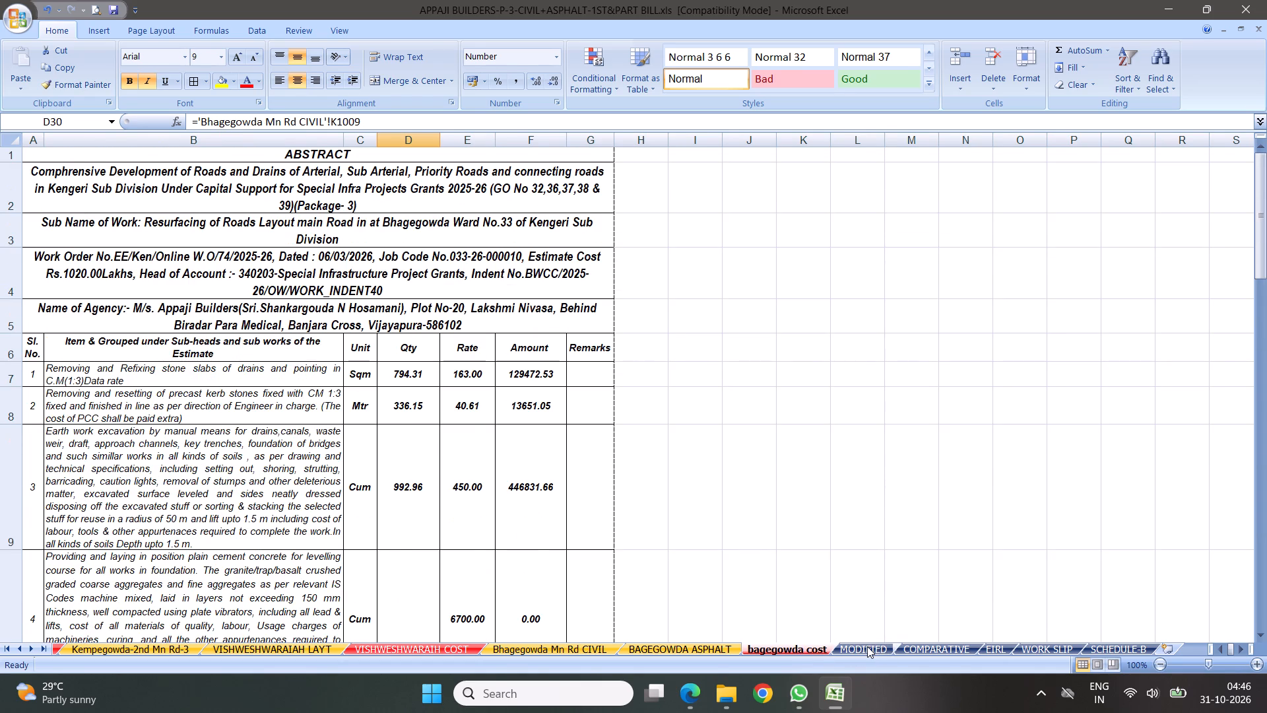
Hide the MODIFIED, COMPARATIVE, EIRL, WORK SLIP and SCHEDULE-B sheets of the workbook.
click(867, 646)
right_click(867, 646)
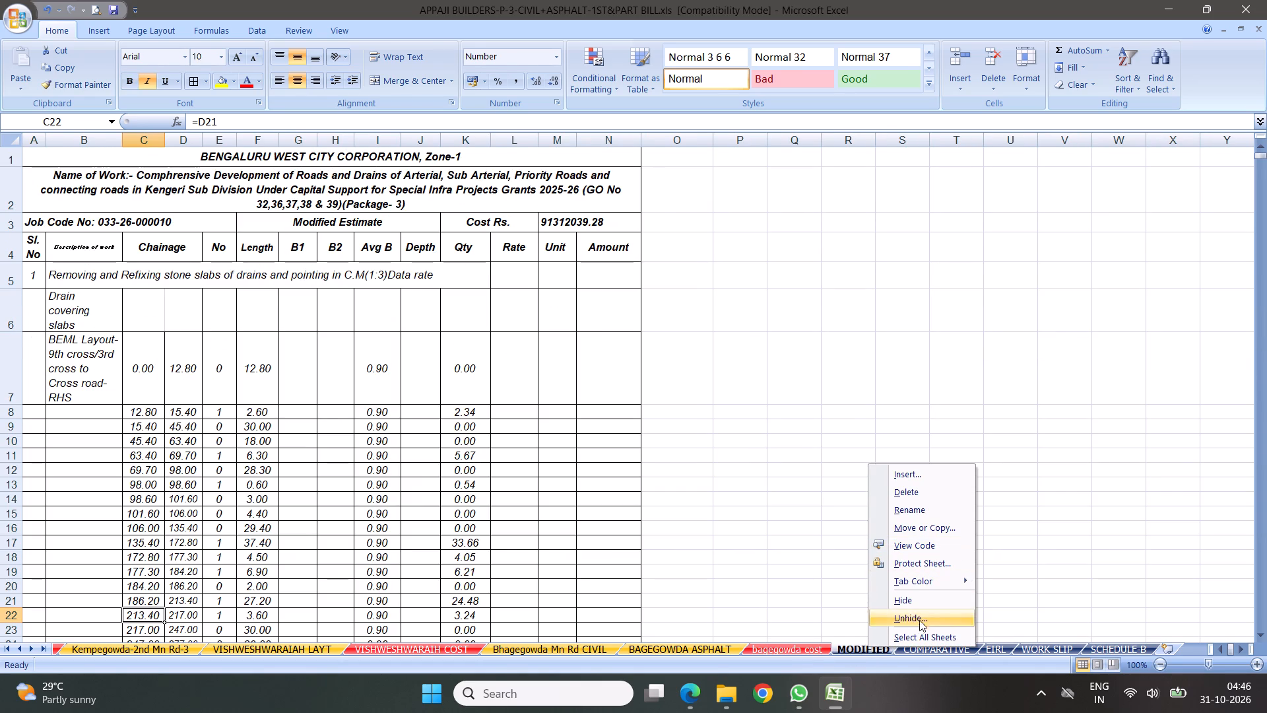
click(903, 599)
right_click(867, 649)
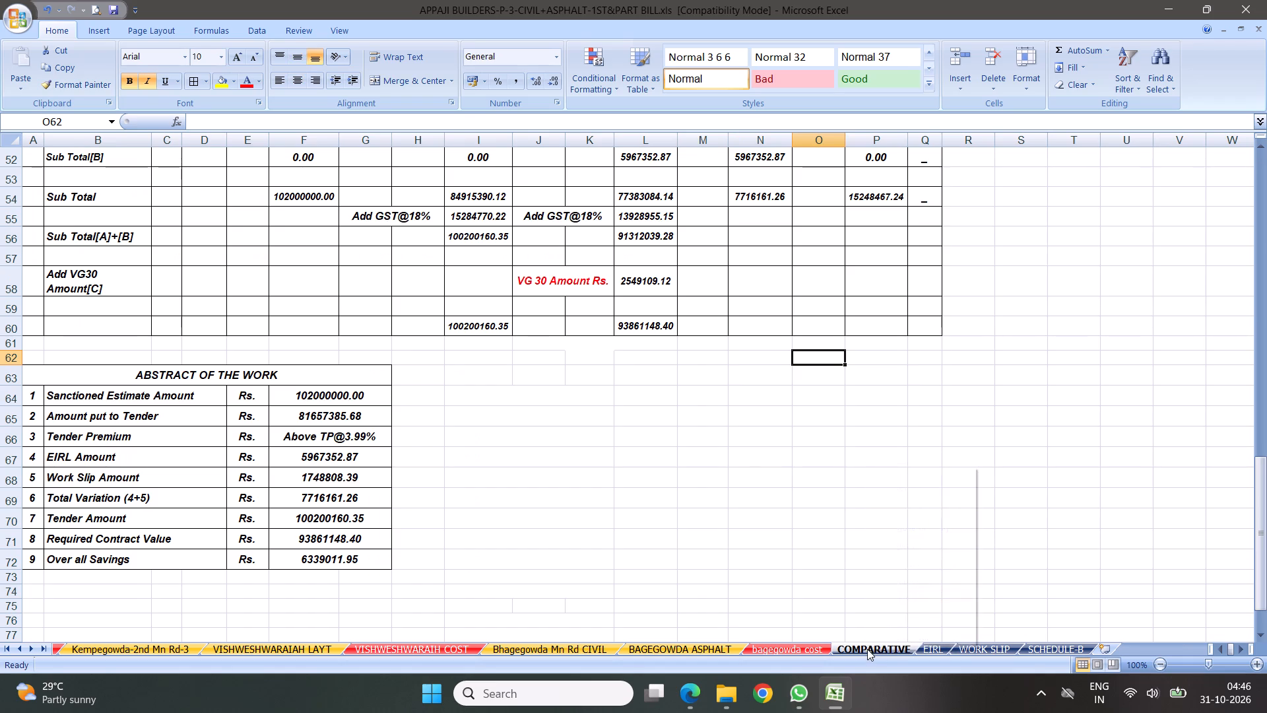
click(903, 601)
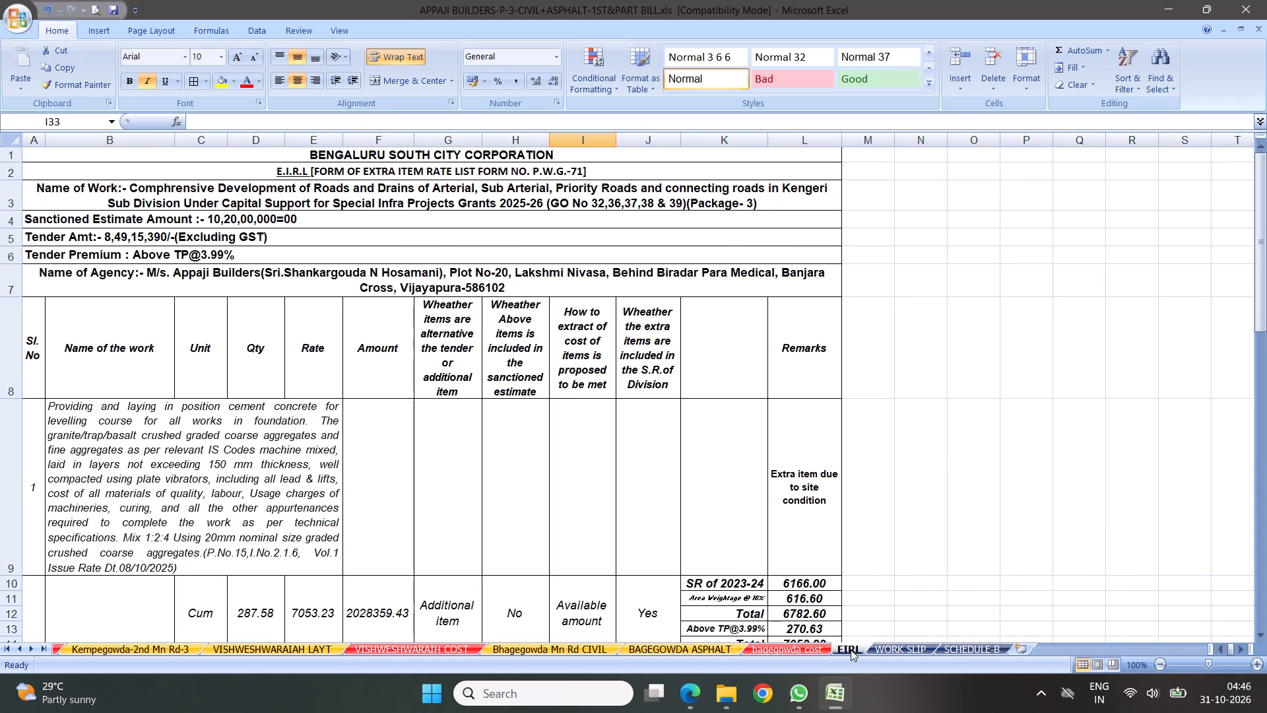
right_click(851, 650)
click(889, 607)
right_click(855, 647)
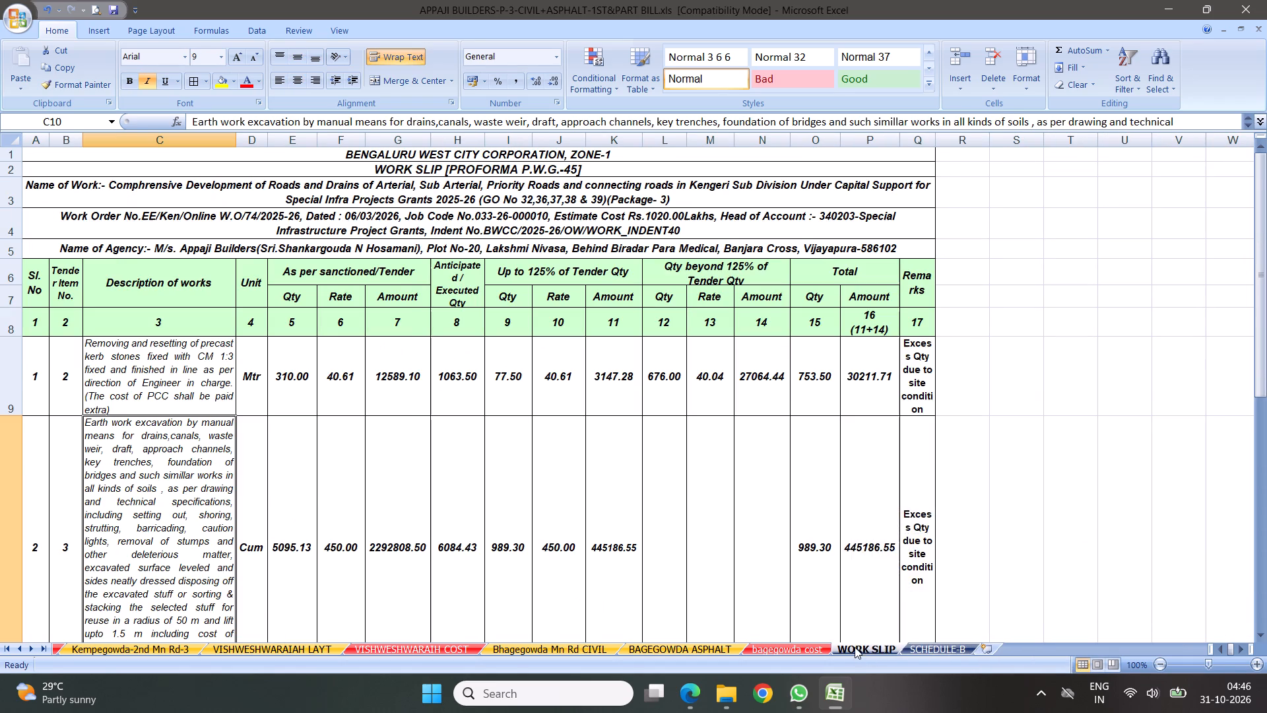
click(894, 602)
right_click(866, 648)
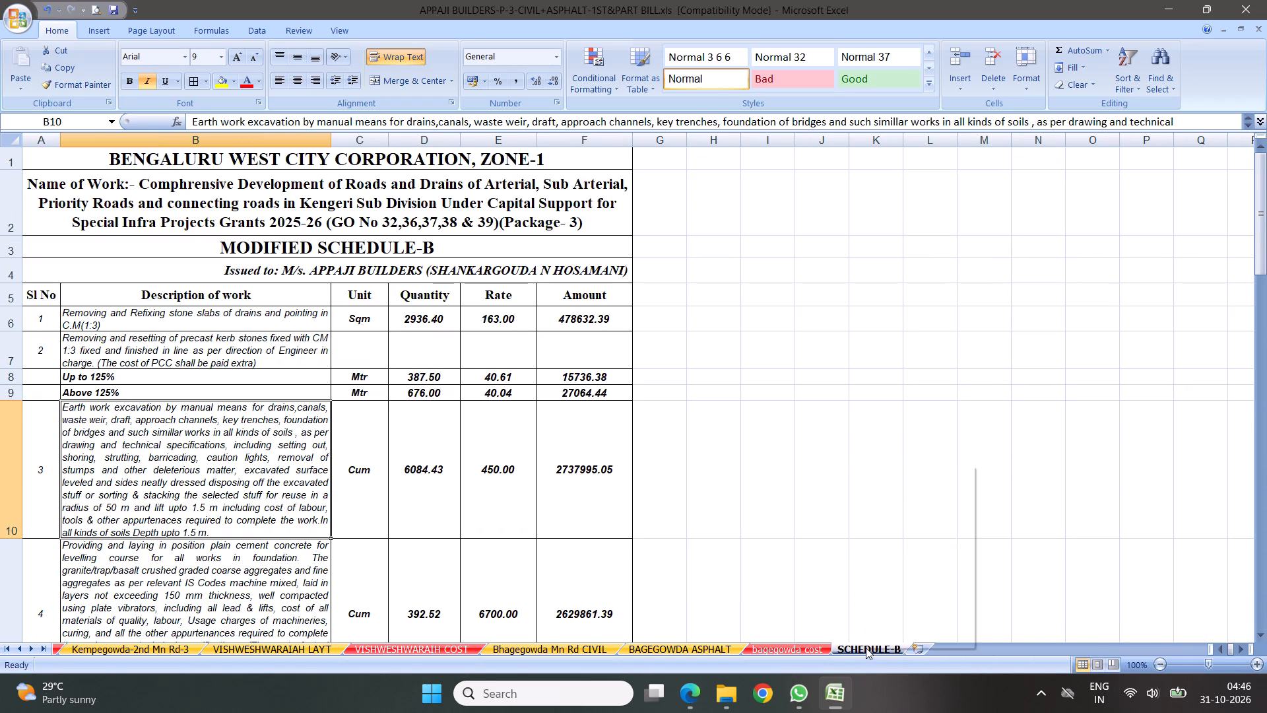
click(901, 603)
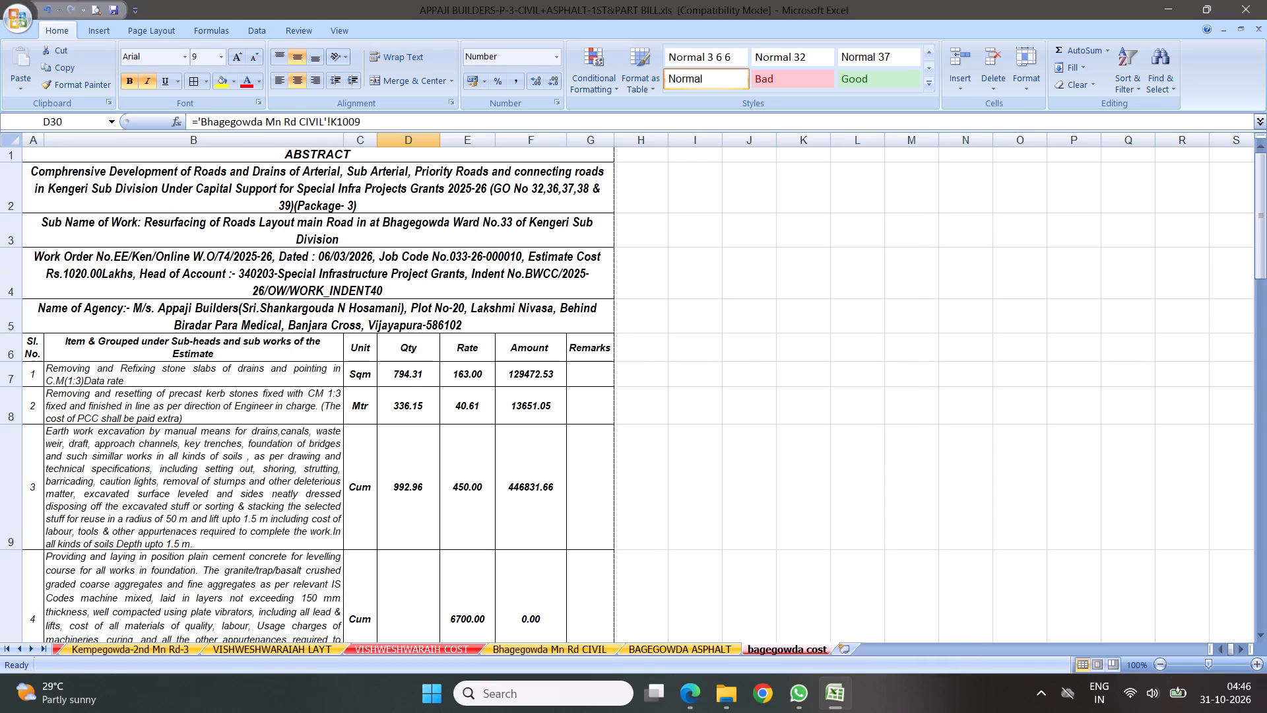
Return to the BILL FORM-1 sheet and view the beginning of the first and part bill form.
triple_click(7, 646)
click(7, 646)
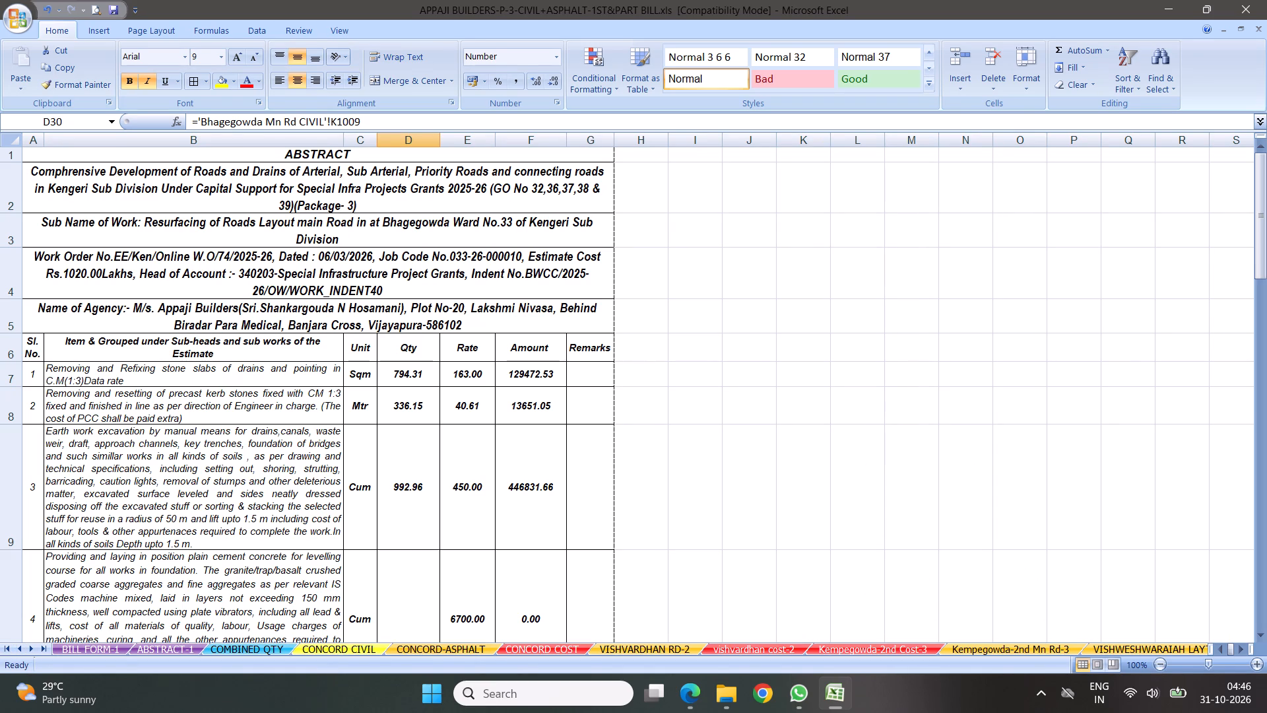
click(102, 649)
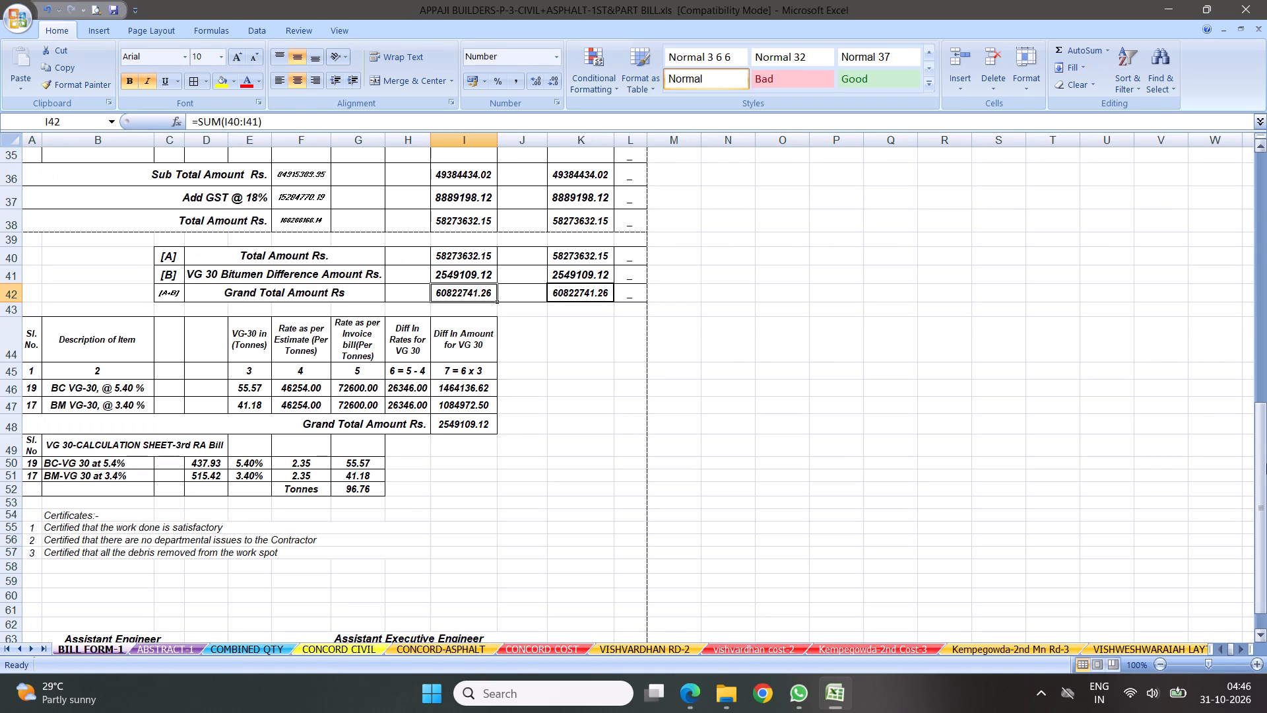
drag(1262, 502, 1266, 0)
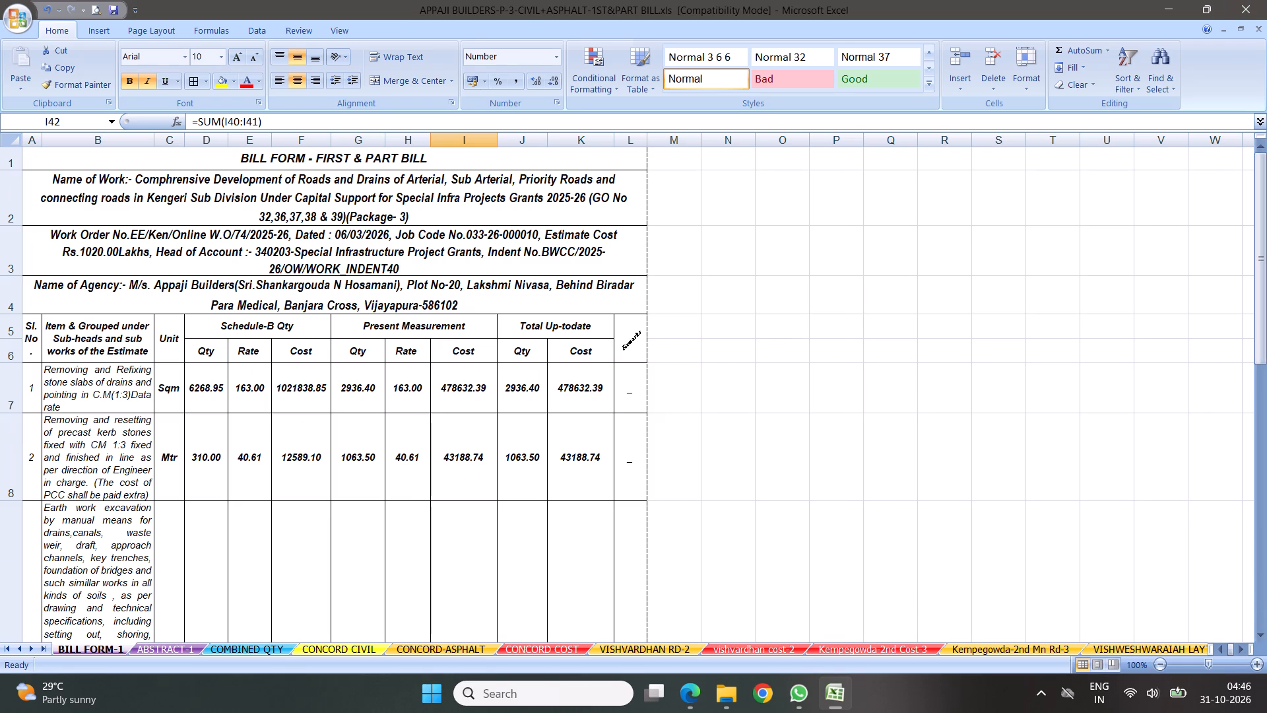
Switch to File Explorer and open the APPAJI BUILDERS-PACKAGE-3 1ST & PART BILL(CIVIL+ASPHALT) folder inside DOCUMENTS-1's APPAJI BUILDERS-100CR BILL ULLAL DIVISION folder.
click(727, 696)
click(34, 50)
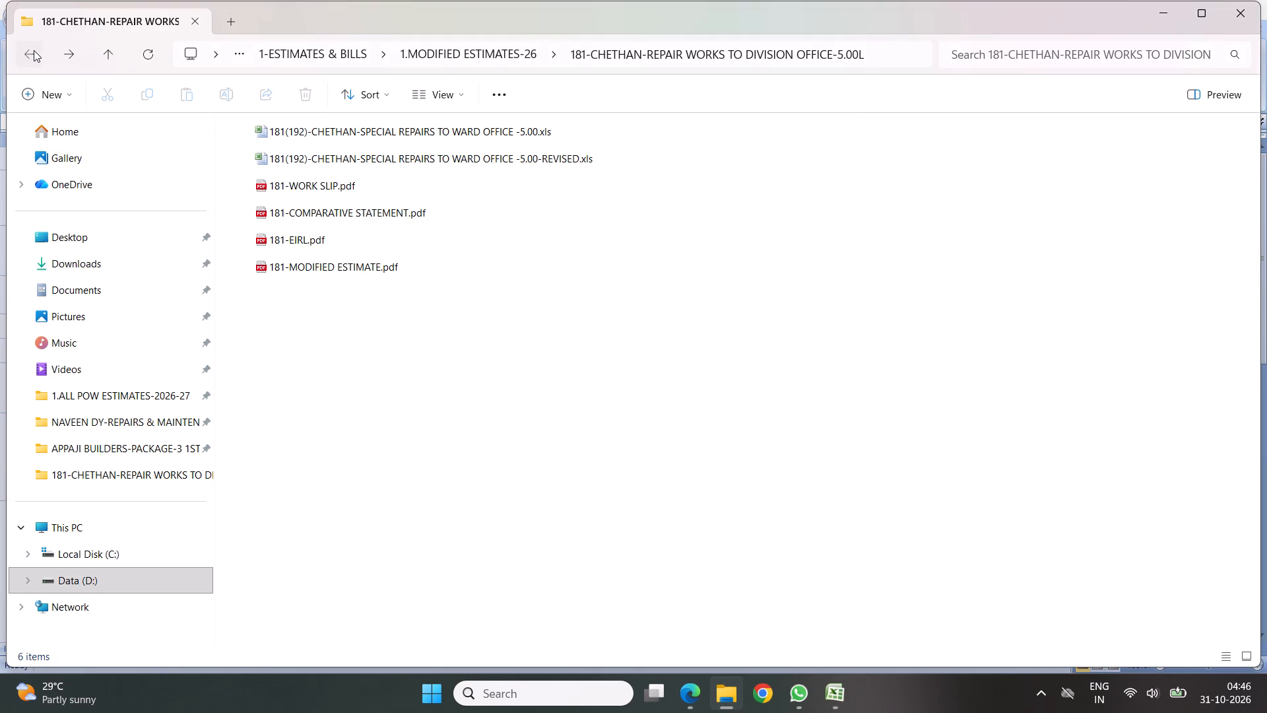
click(34, 50)
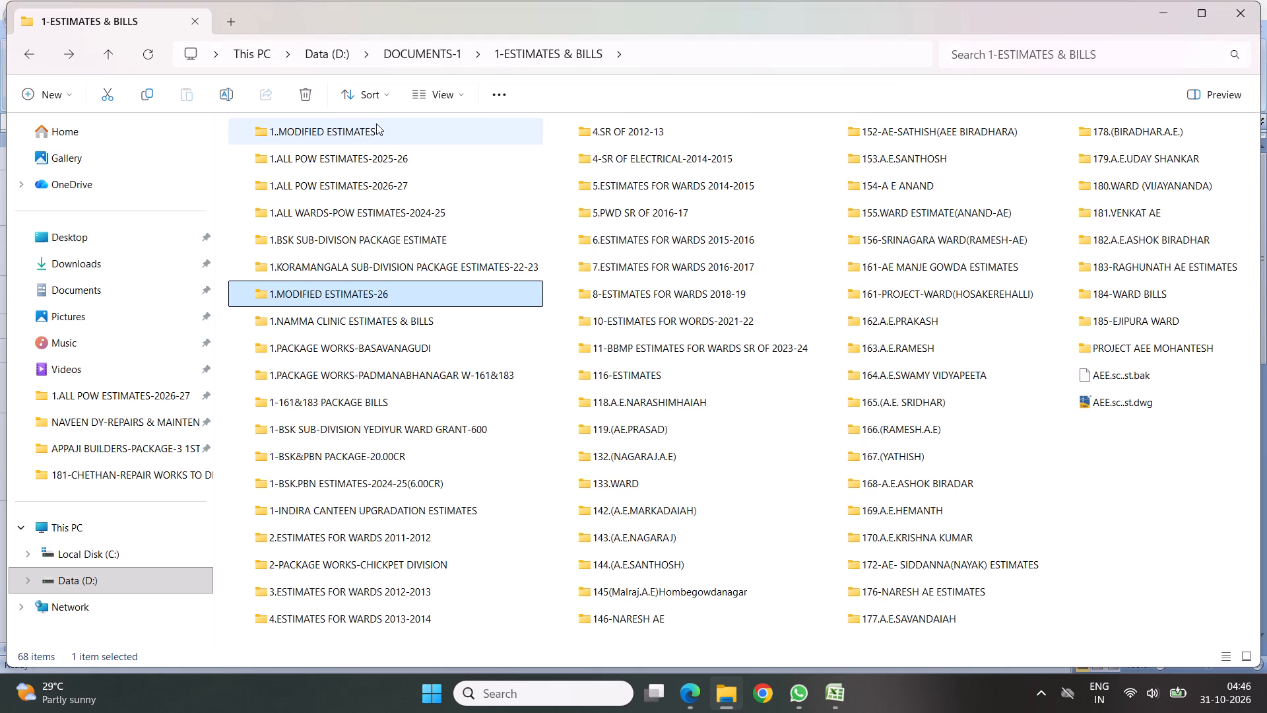
click(339, 128)
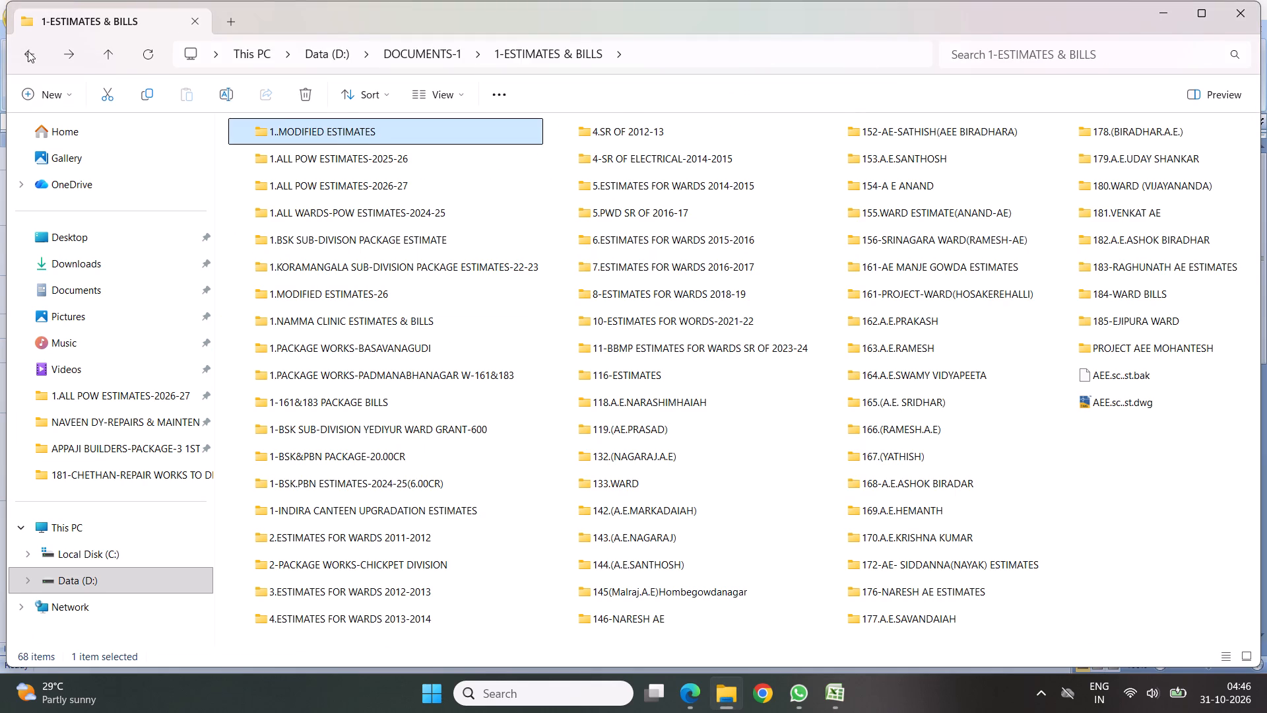
click(34, 49)
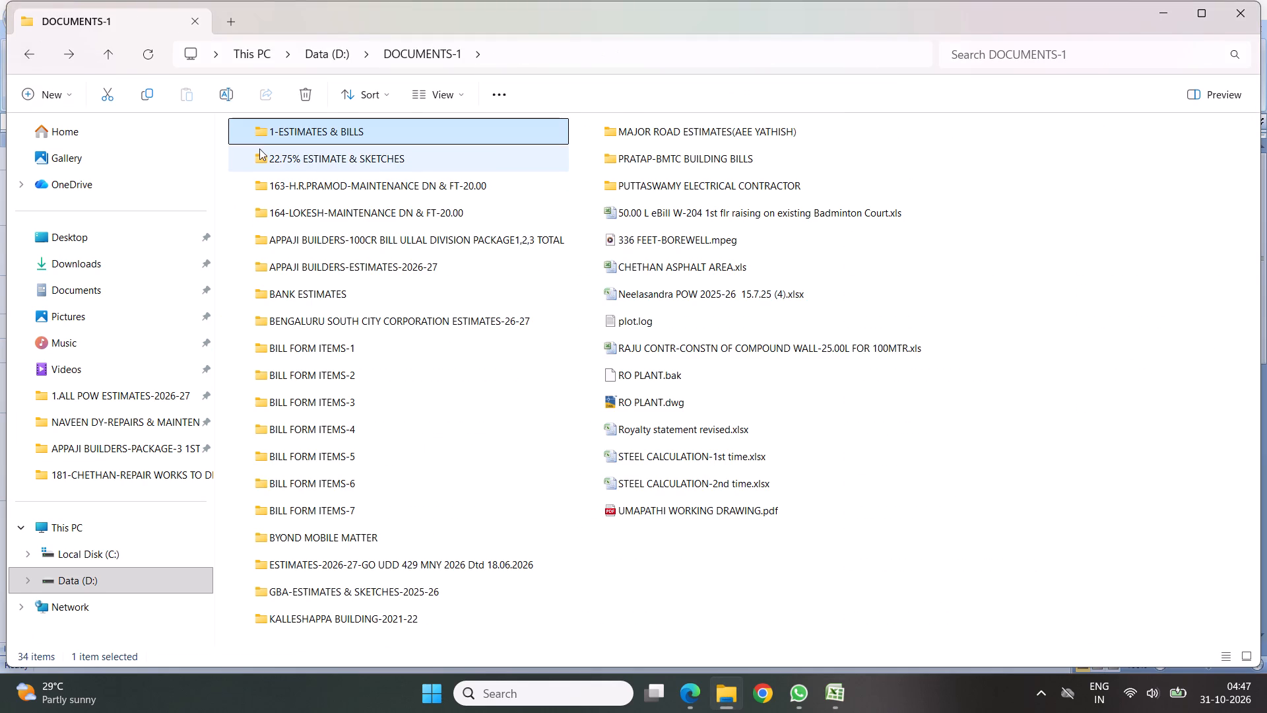
double_click(447, 240)
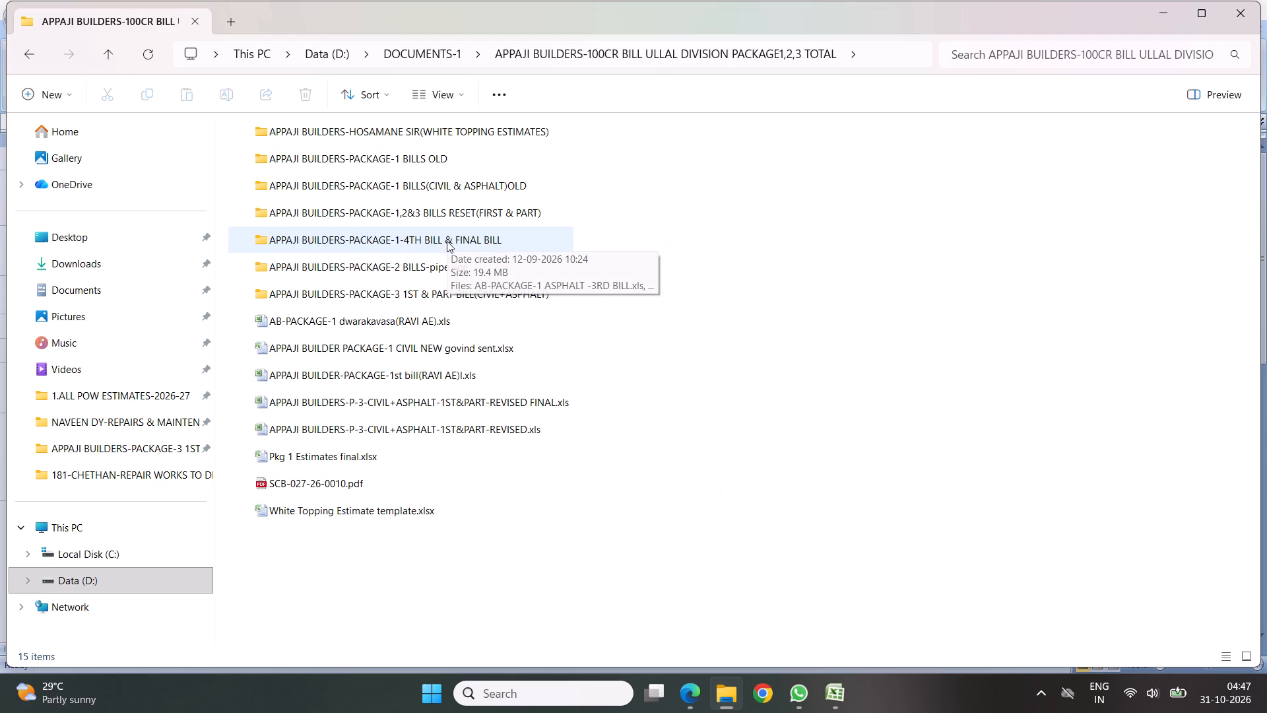
click(648, 355)
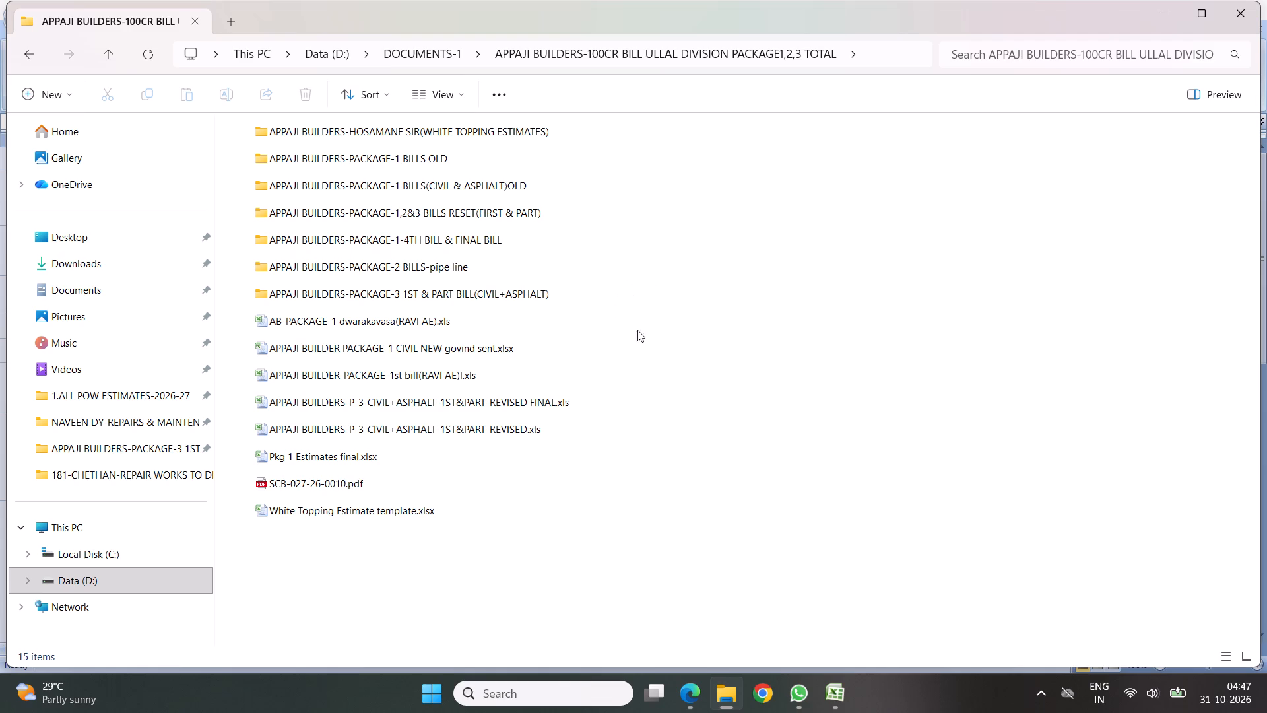
click(715, 322)
click(727, 290)
click(643, 321)
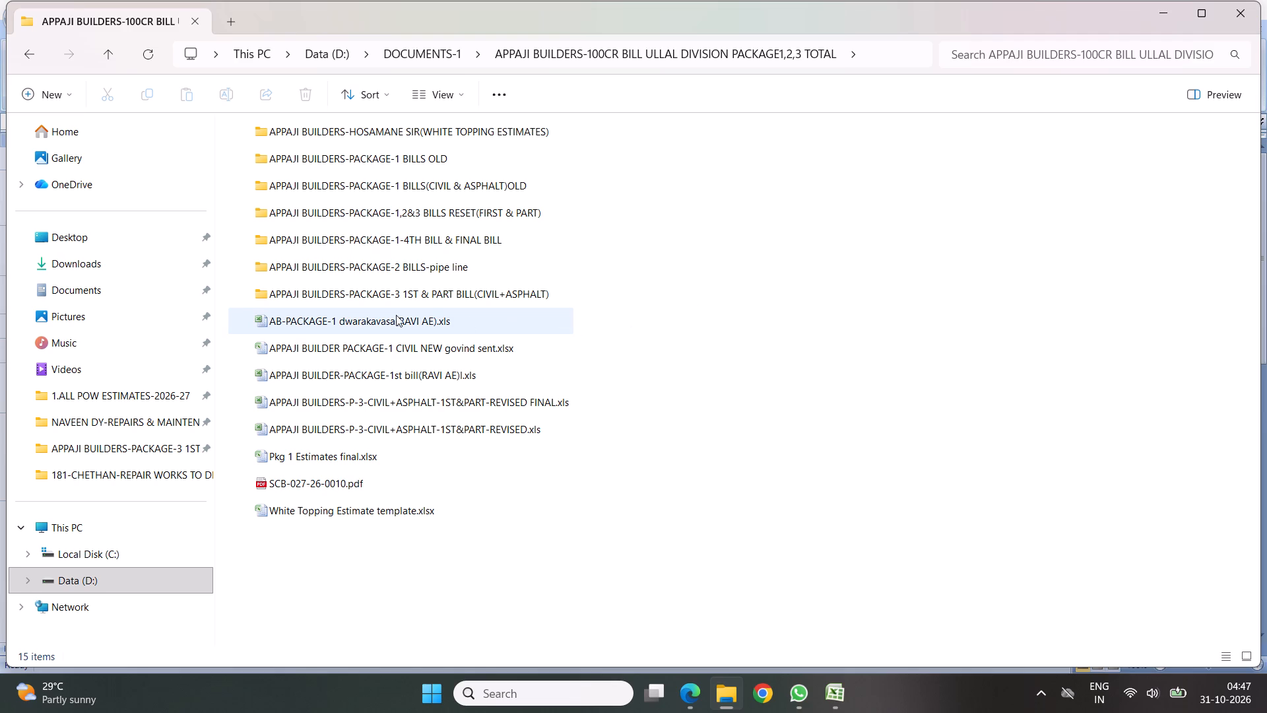
click(355, 294)
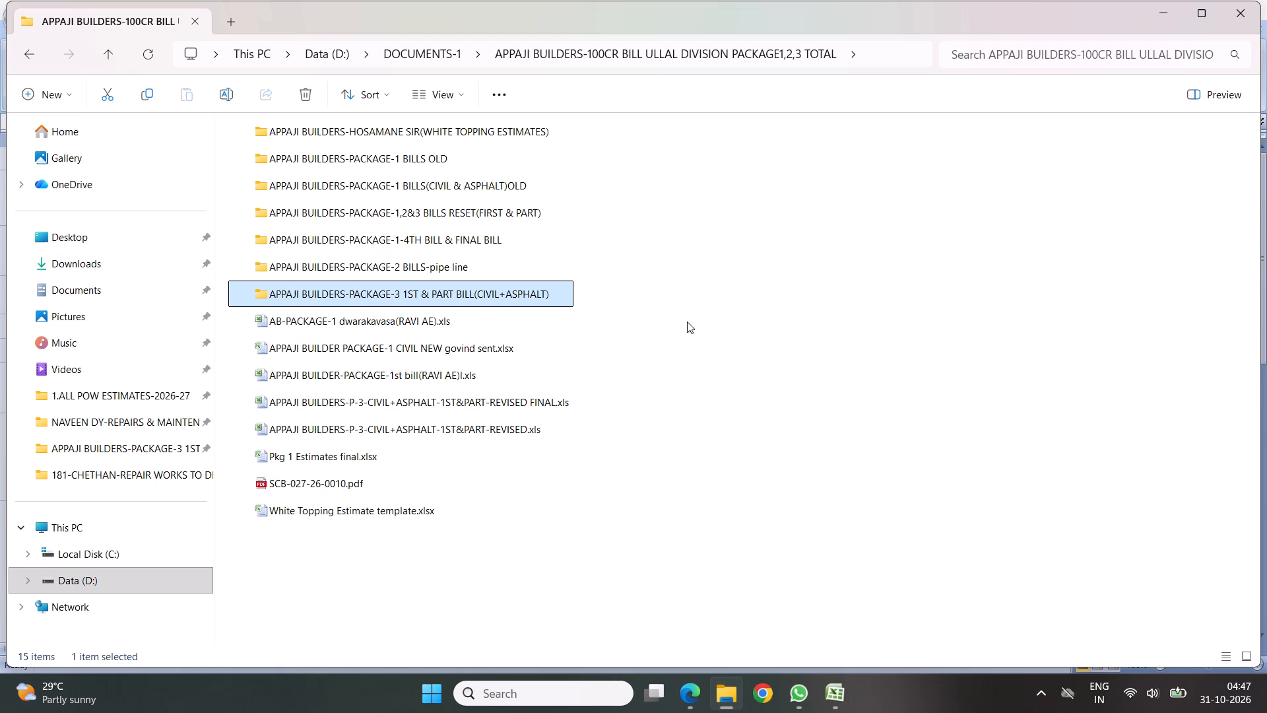
click(709, 321)
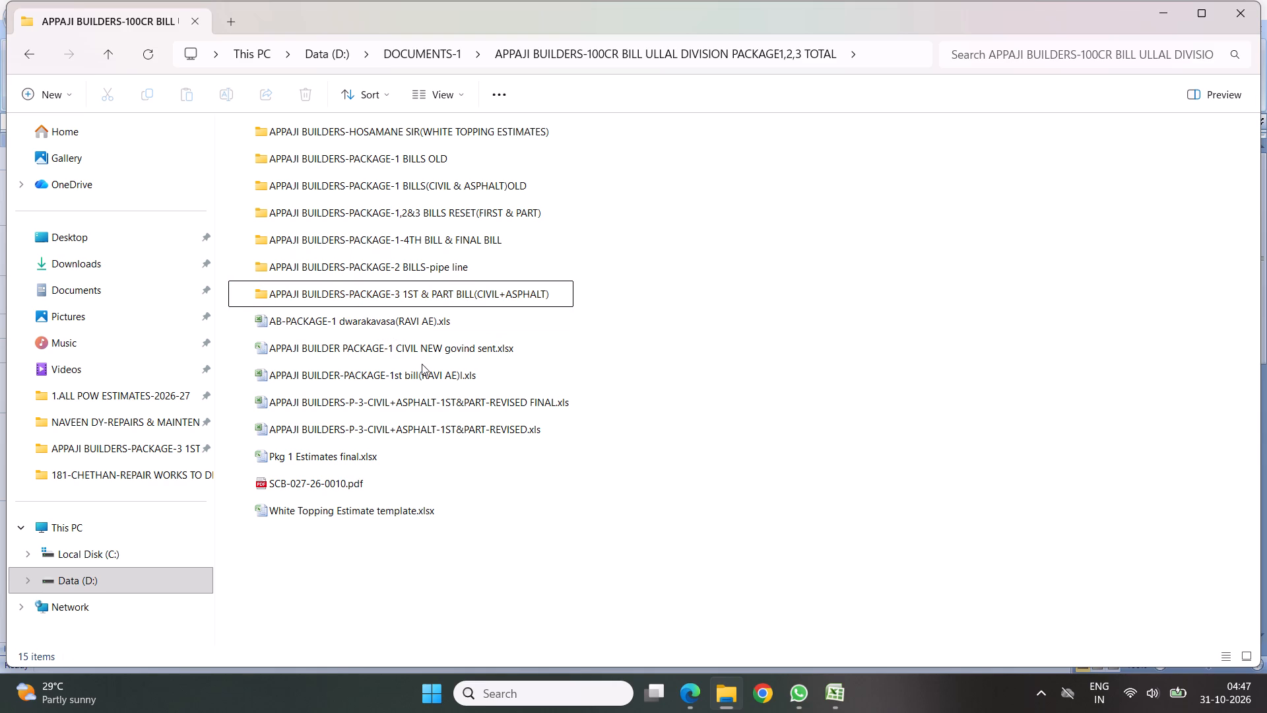
double_click(387, 296)
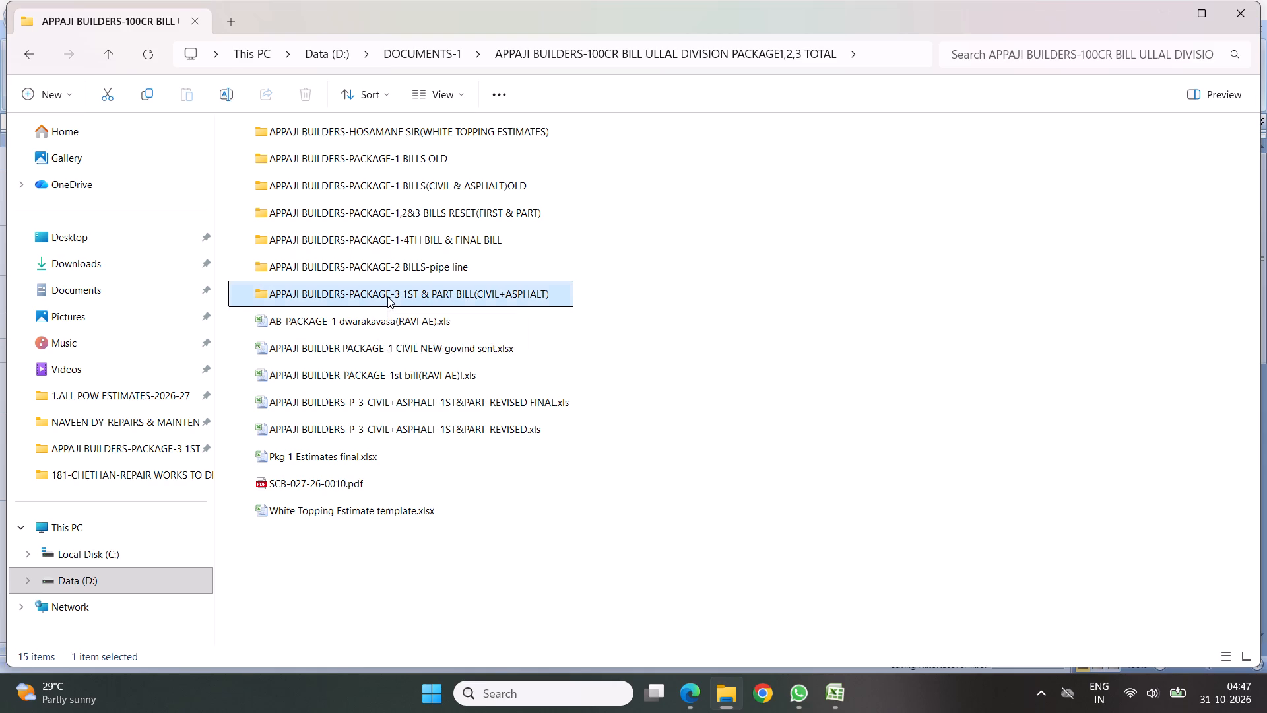
click(661, 344)
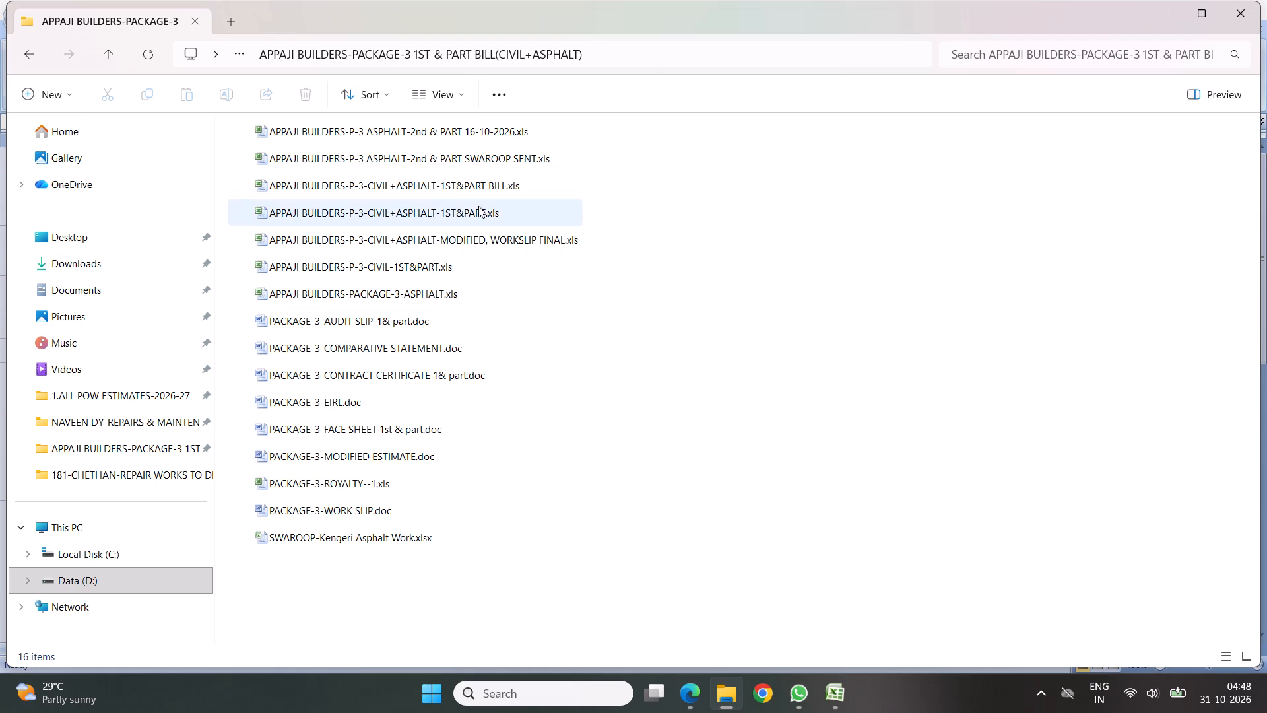
Open PACKAGE-3-FACE SHEET 1st & part.doc in Word, review the bill's face sheet and close the document.
click(397, 185)
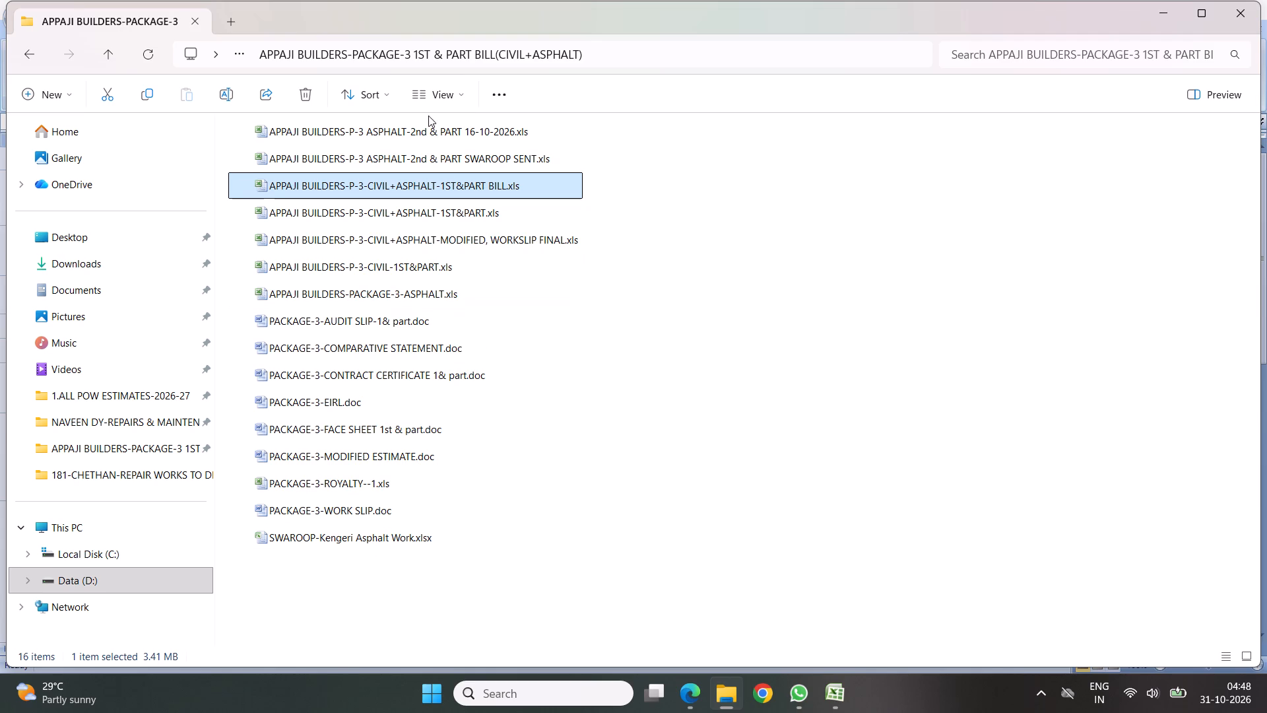
click(346, 323)
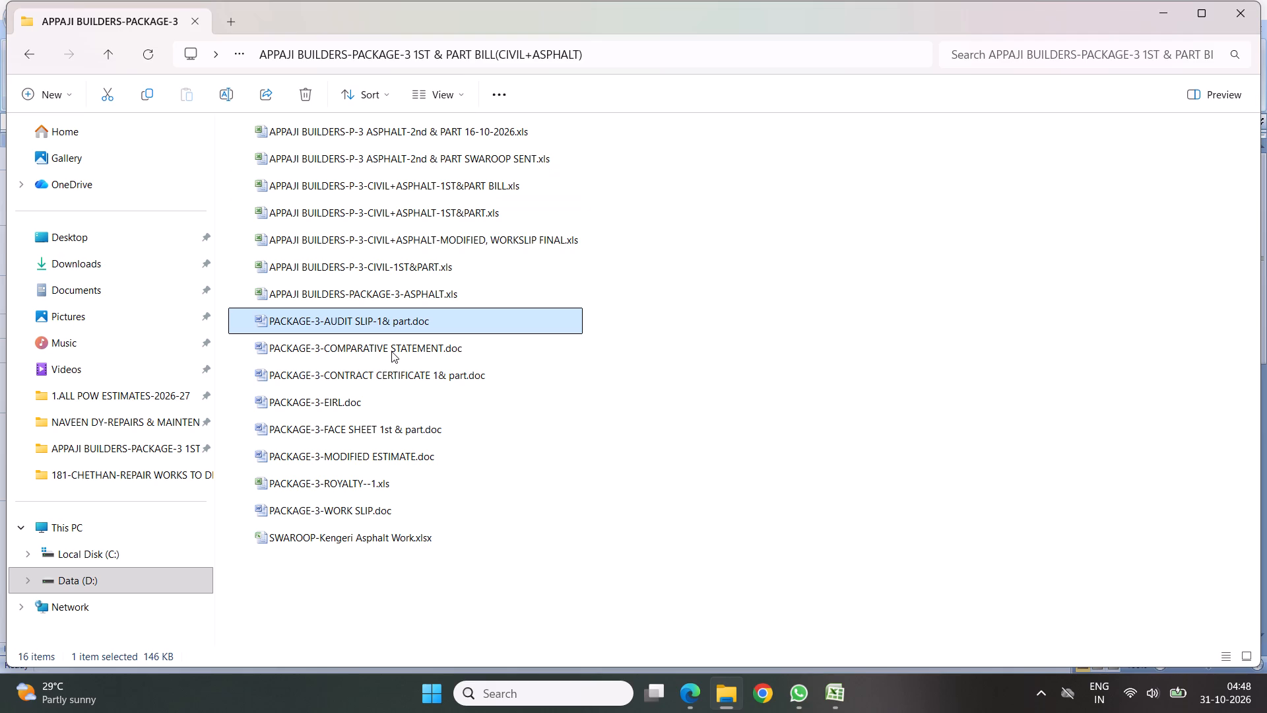
click(391, 351)
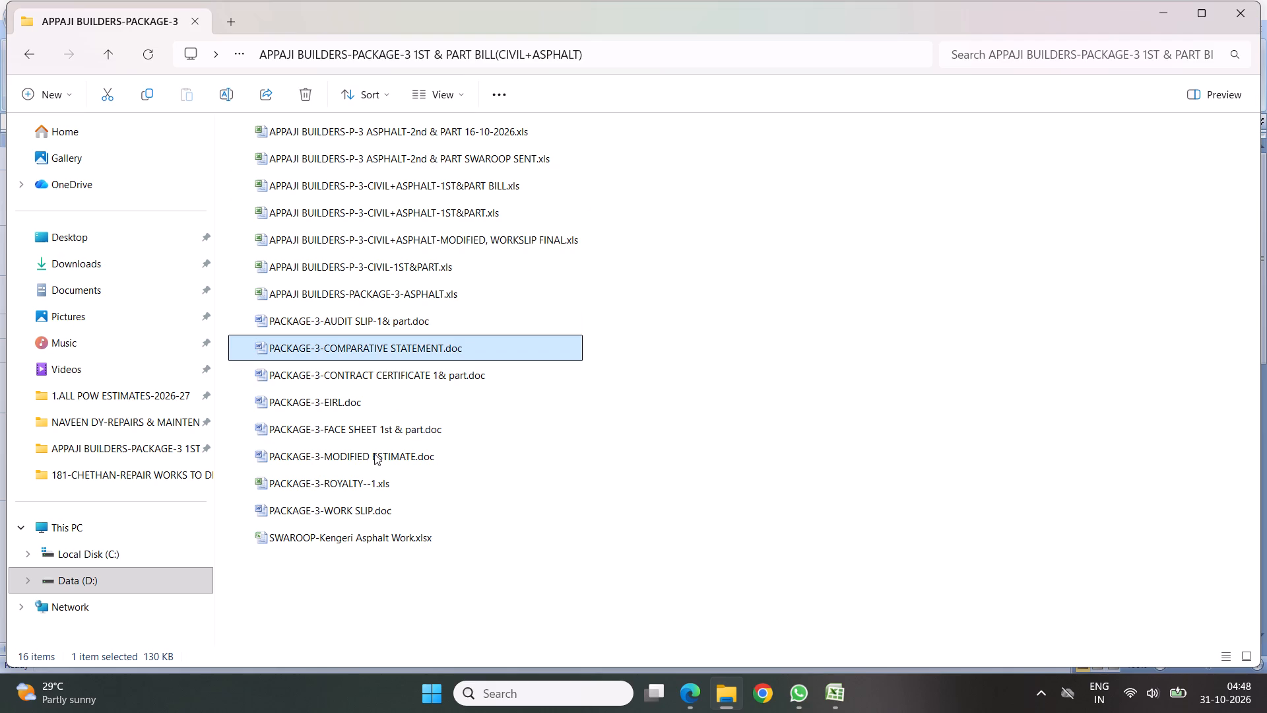
double_click(379, 428)
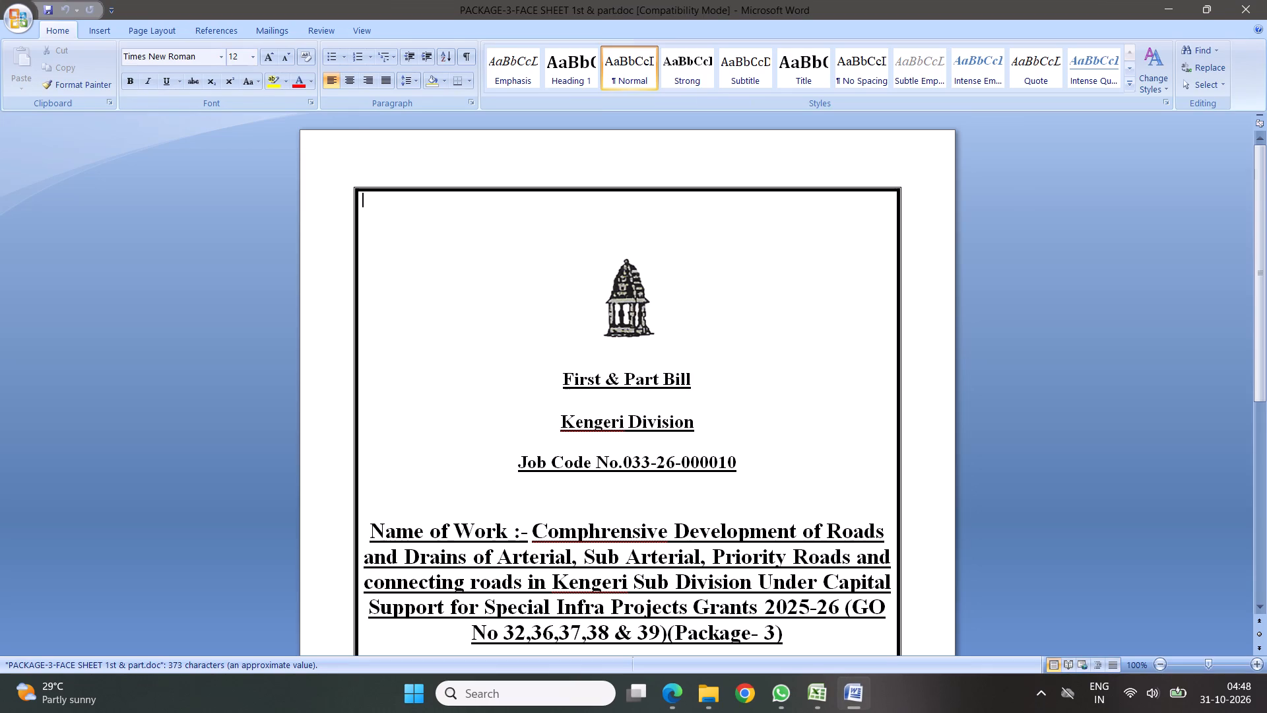
scroll(690, 407, down, 4)
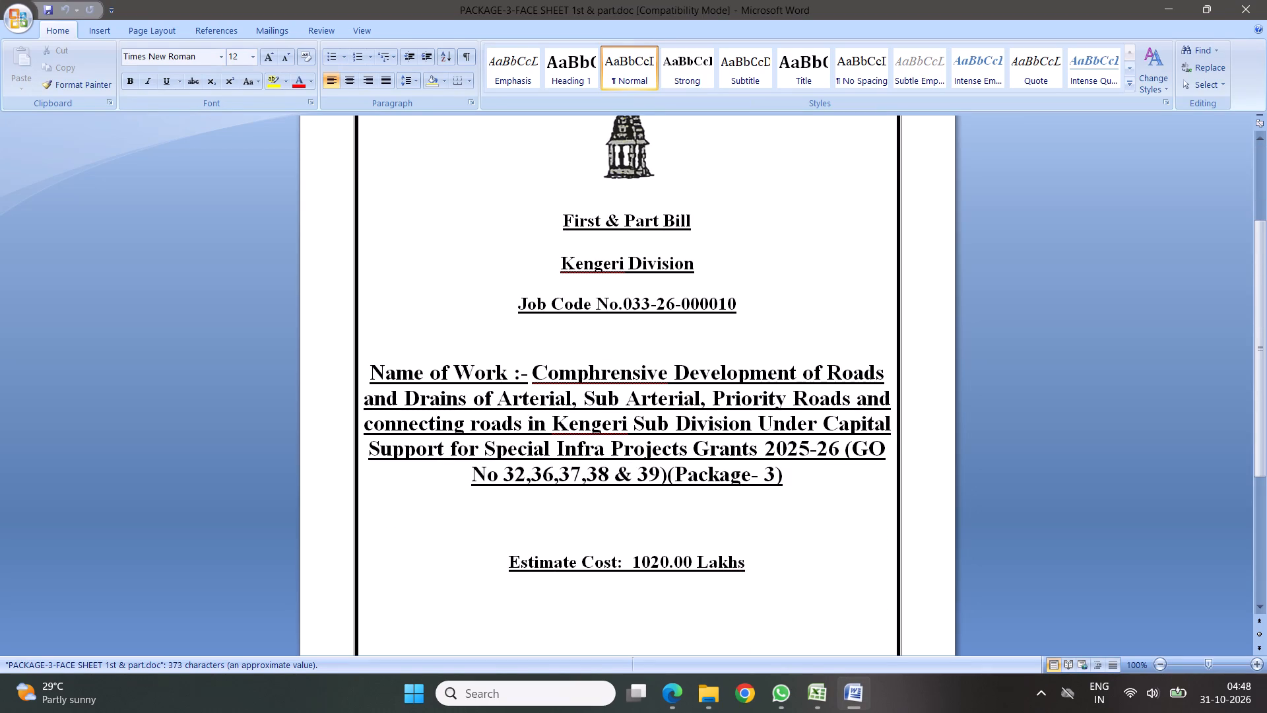
scroll(836, 358, down, 5)
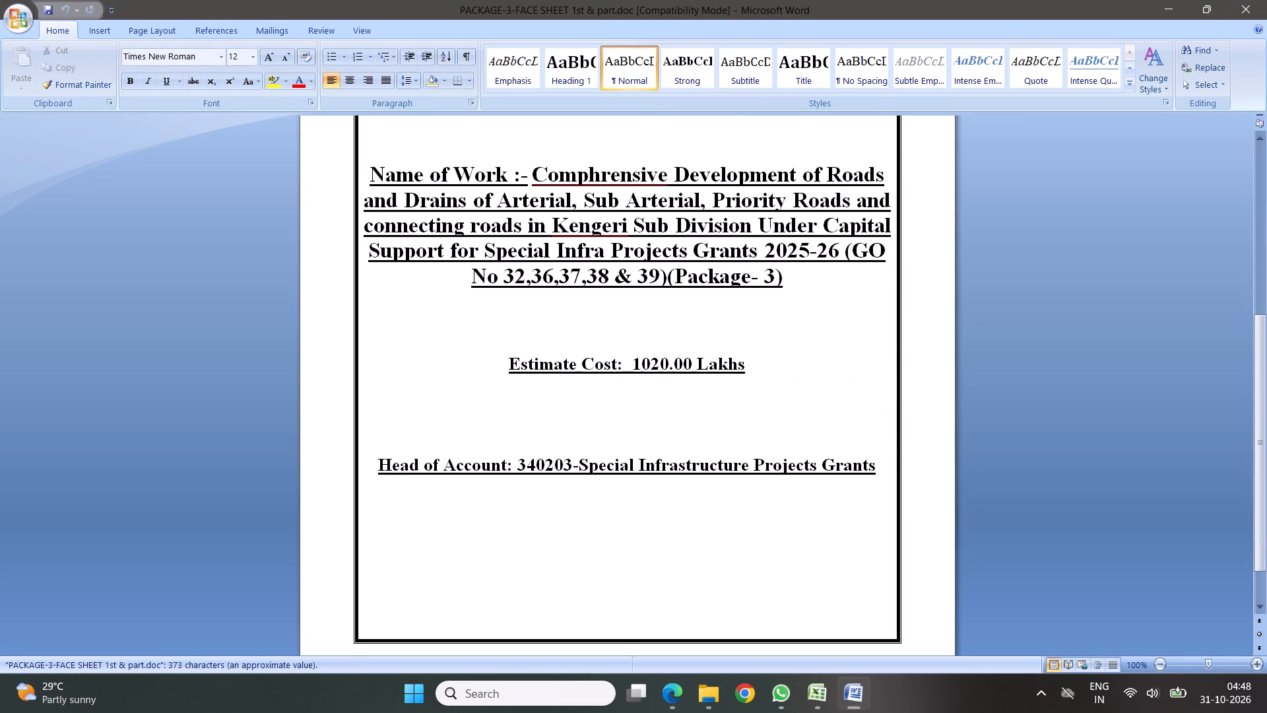
scroll(702, 372, up, 9)
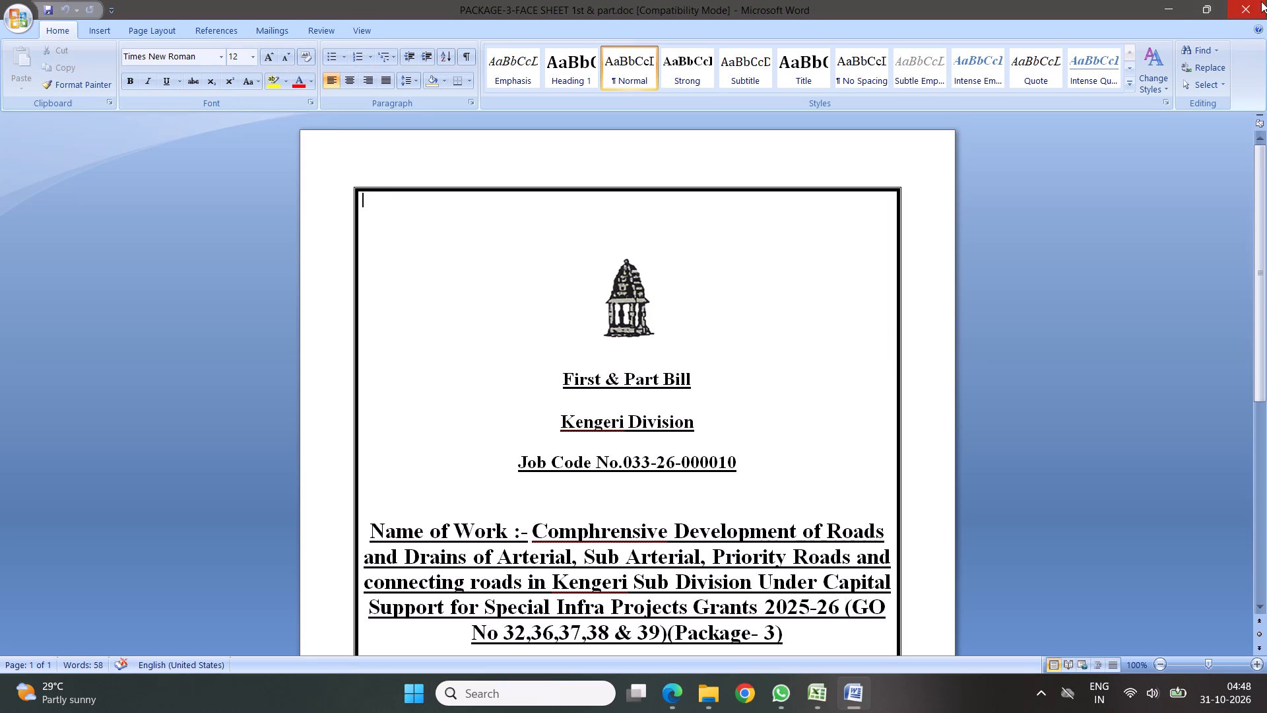
click(1243, 5)
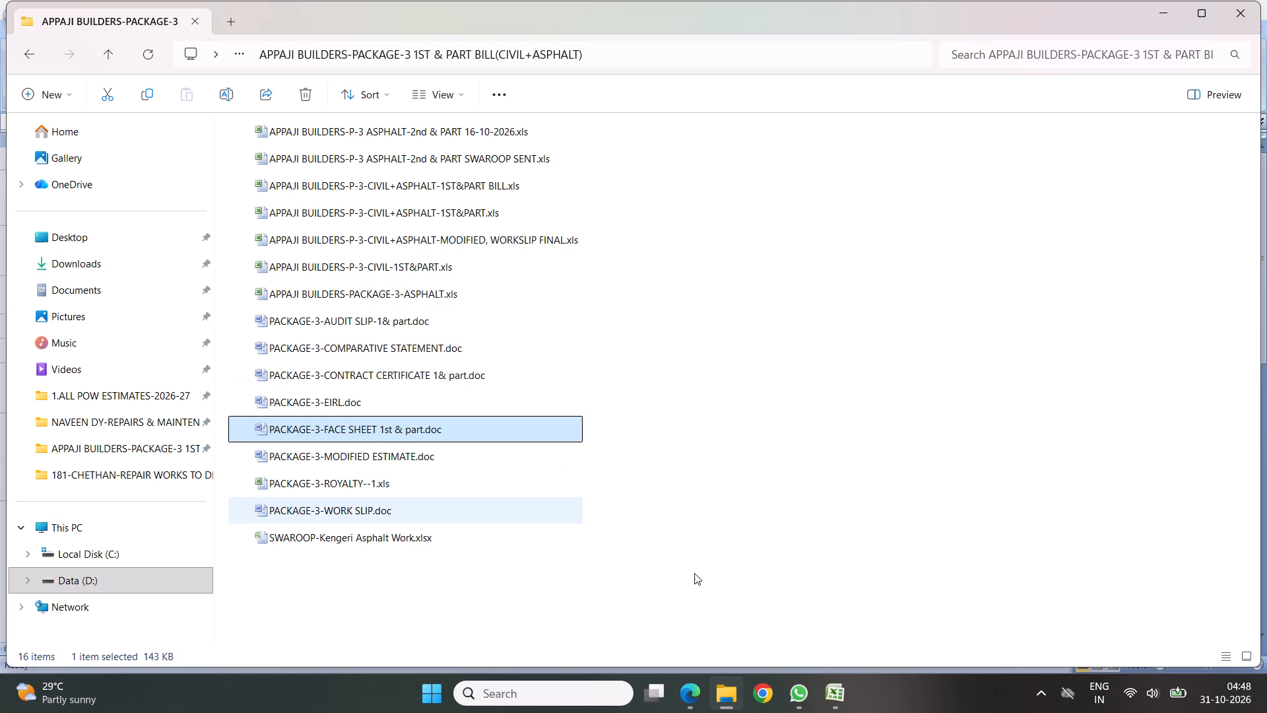
Switch to the bill workbook in Excel, look over the COMBINED QTY sheet and return to the BILL FORM-1 sheet.
click(839, 694)
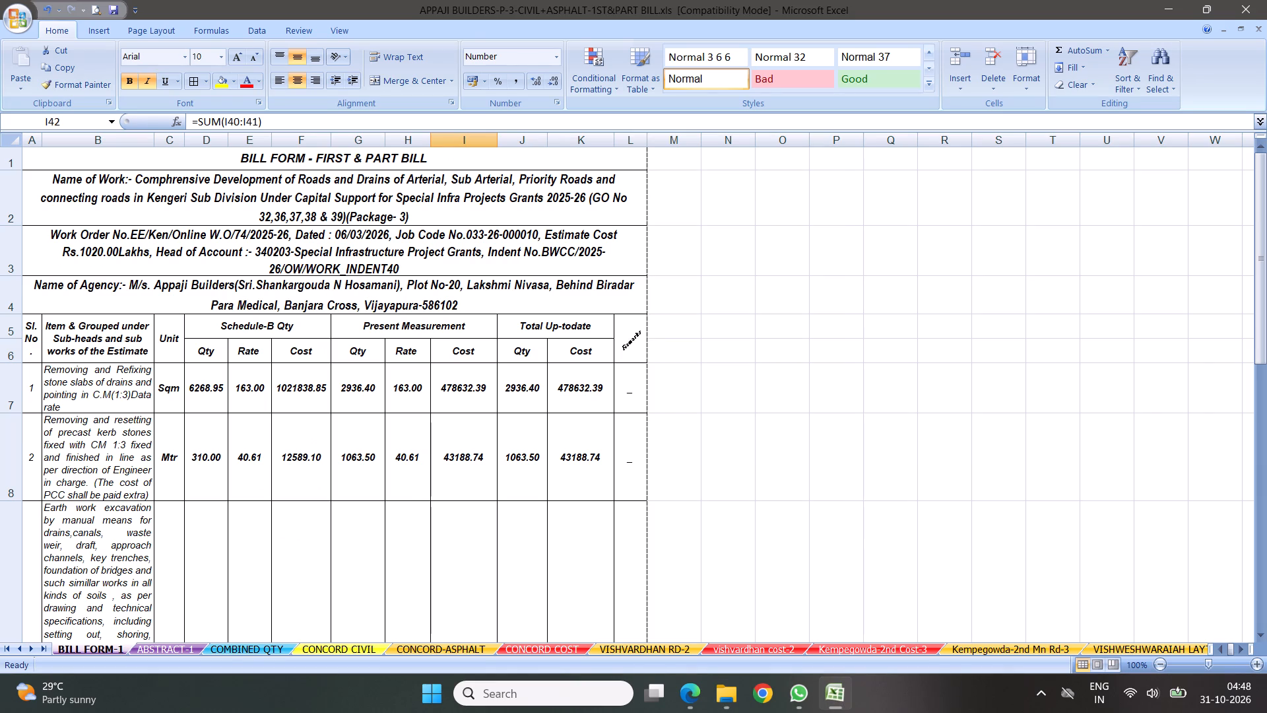
click(236, 652)
scroll(619, 316, up, 3)
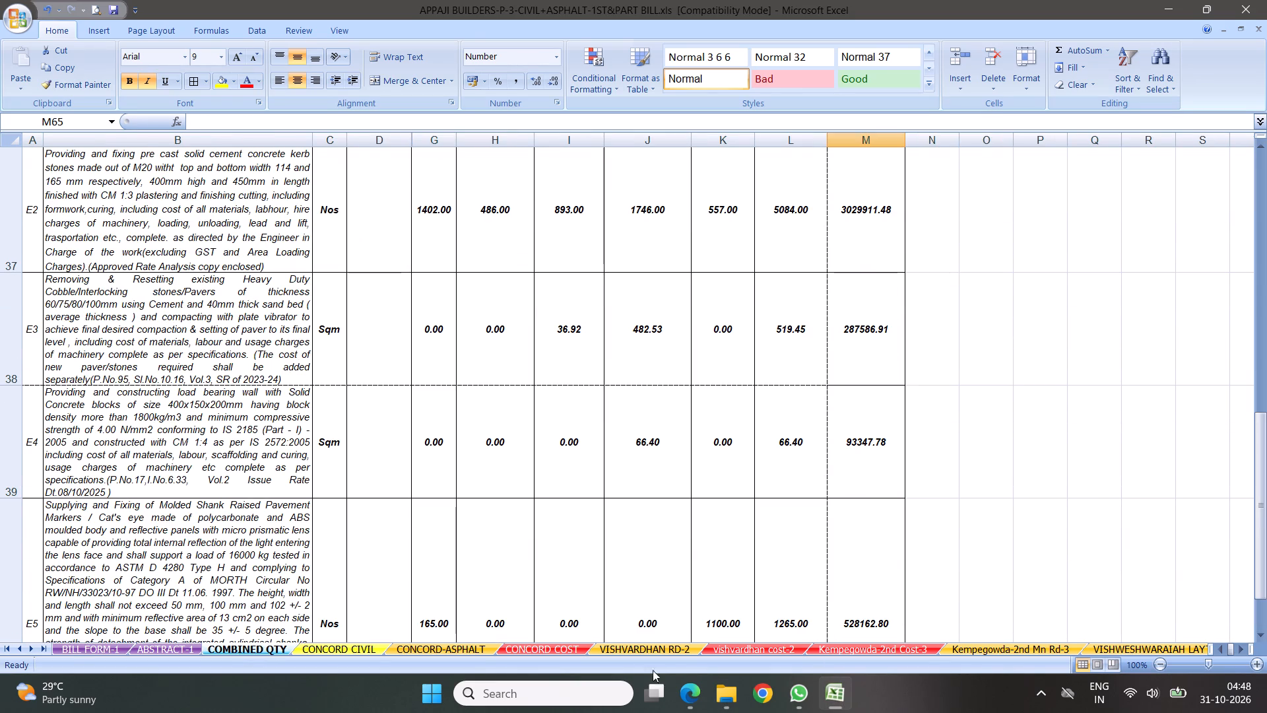
click(86, 648)
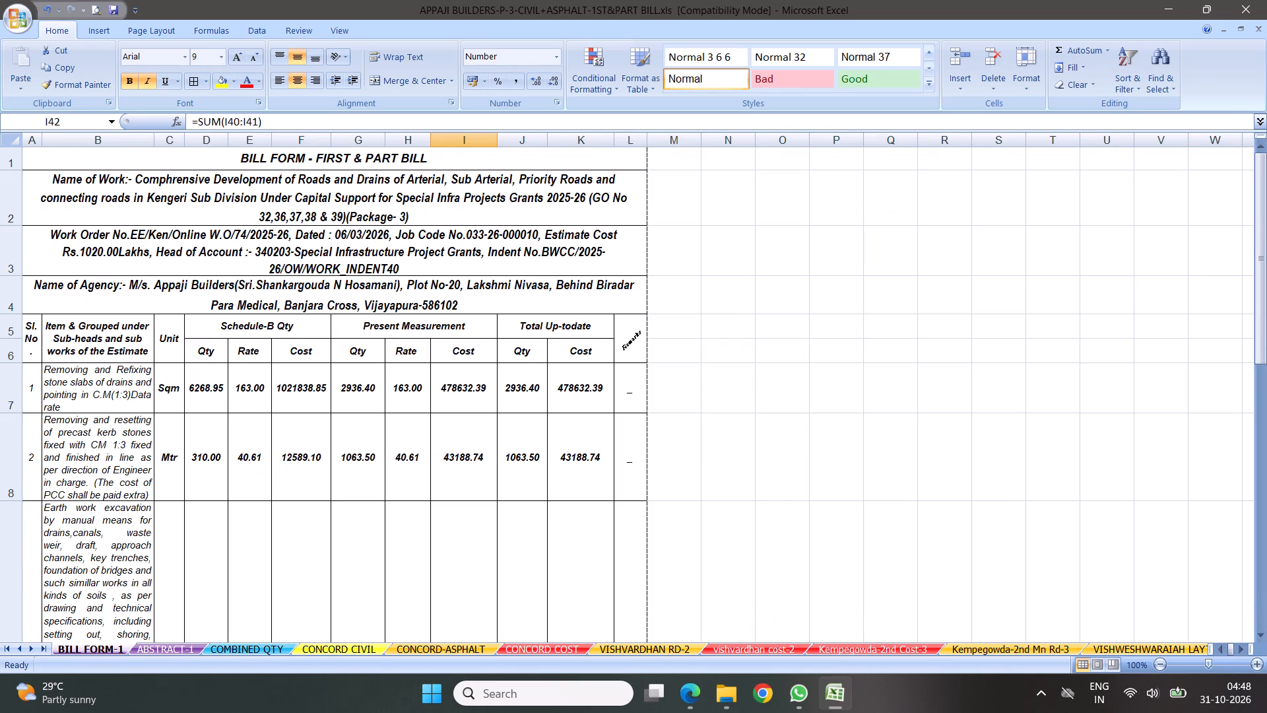
In File Explorer, move APPAJI BUILDERS-P-3-CIVIL+ASPHALT-1ST&PART.xls and APPAJI BUILDERS-P-3-CIVIL-1ST&PART.xls out of the Package-3 bill folder into its parent folder.
click(729, 693)
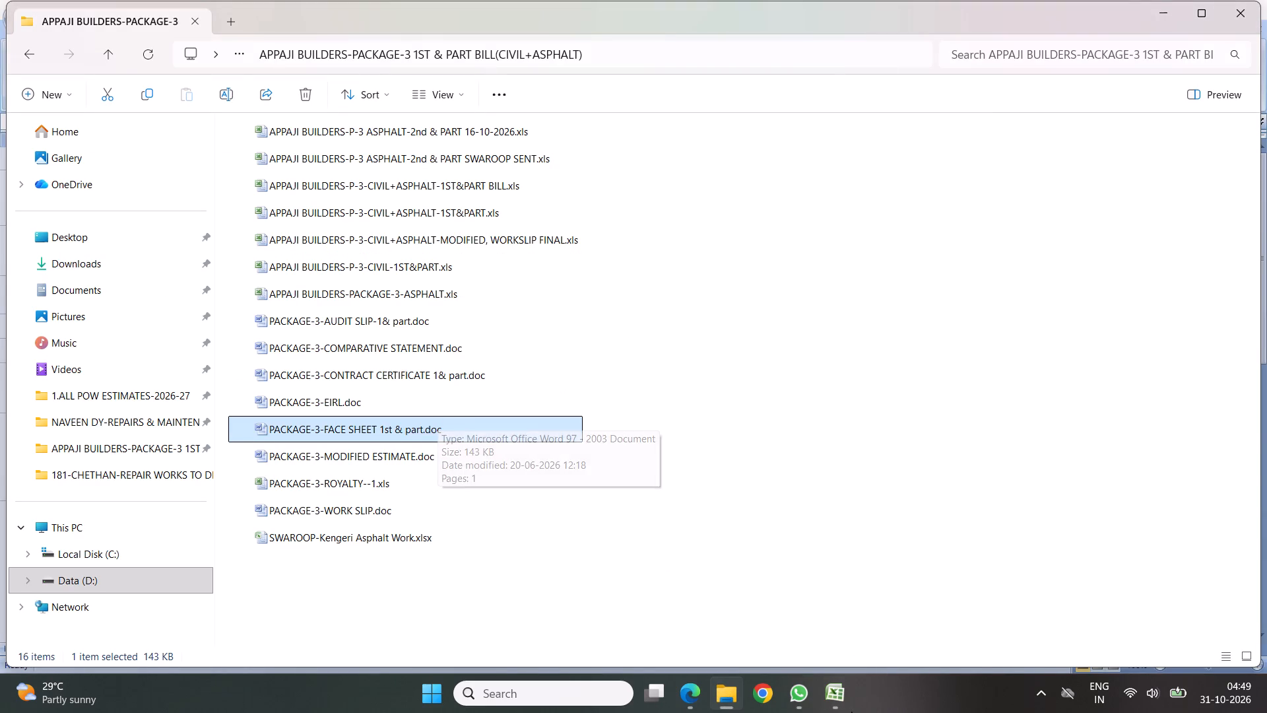
click(711, 349)
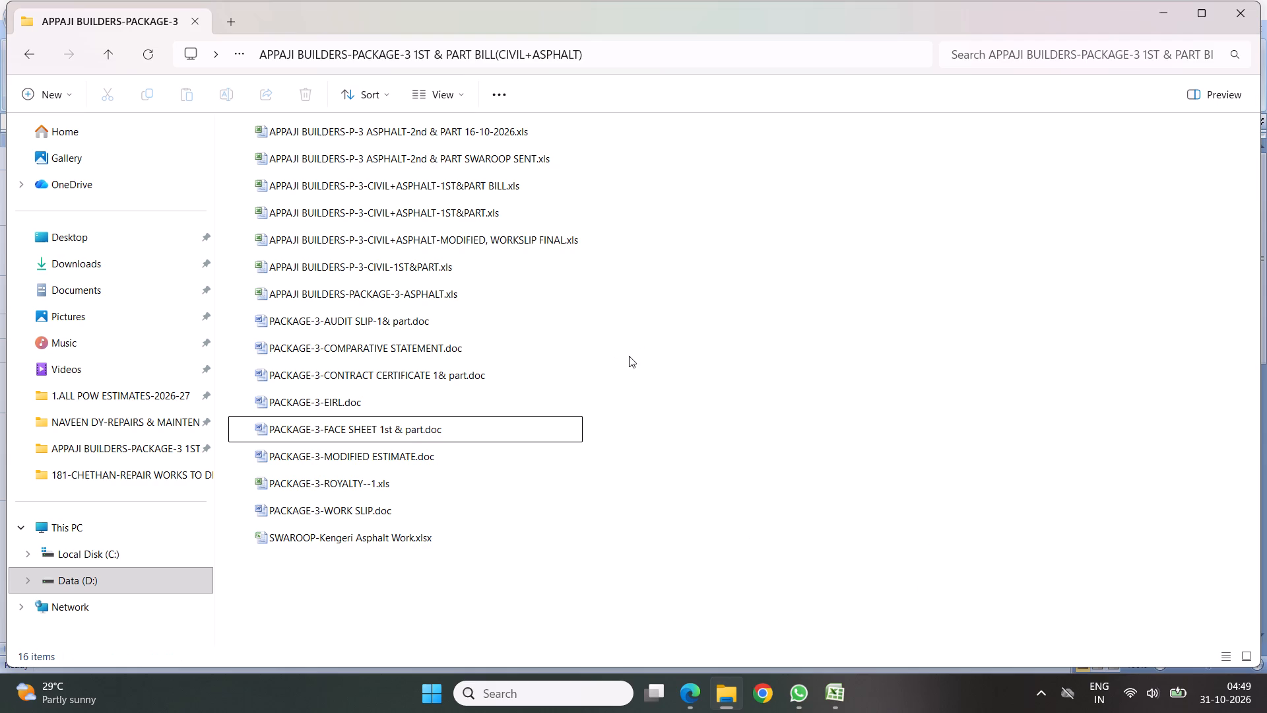
click(725, 257)
click(372, 266)
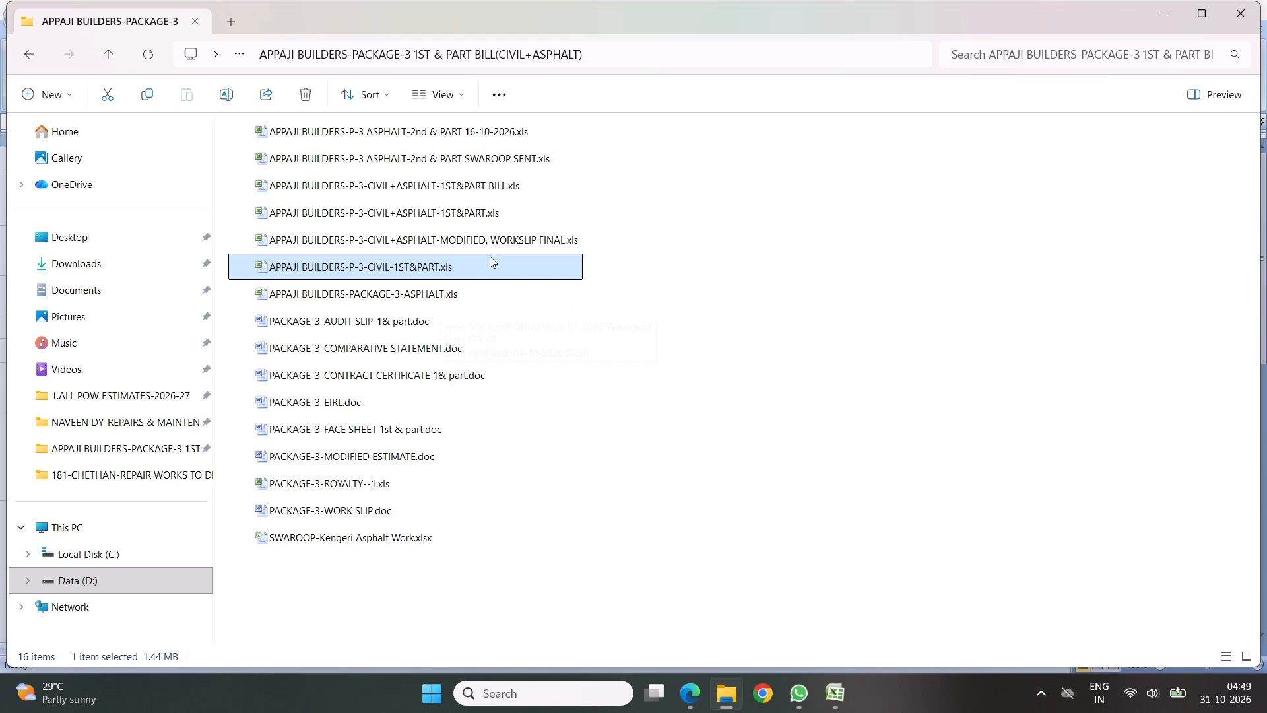
ctrl+click(434, 212)
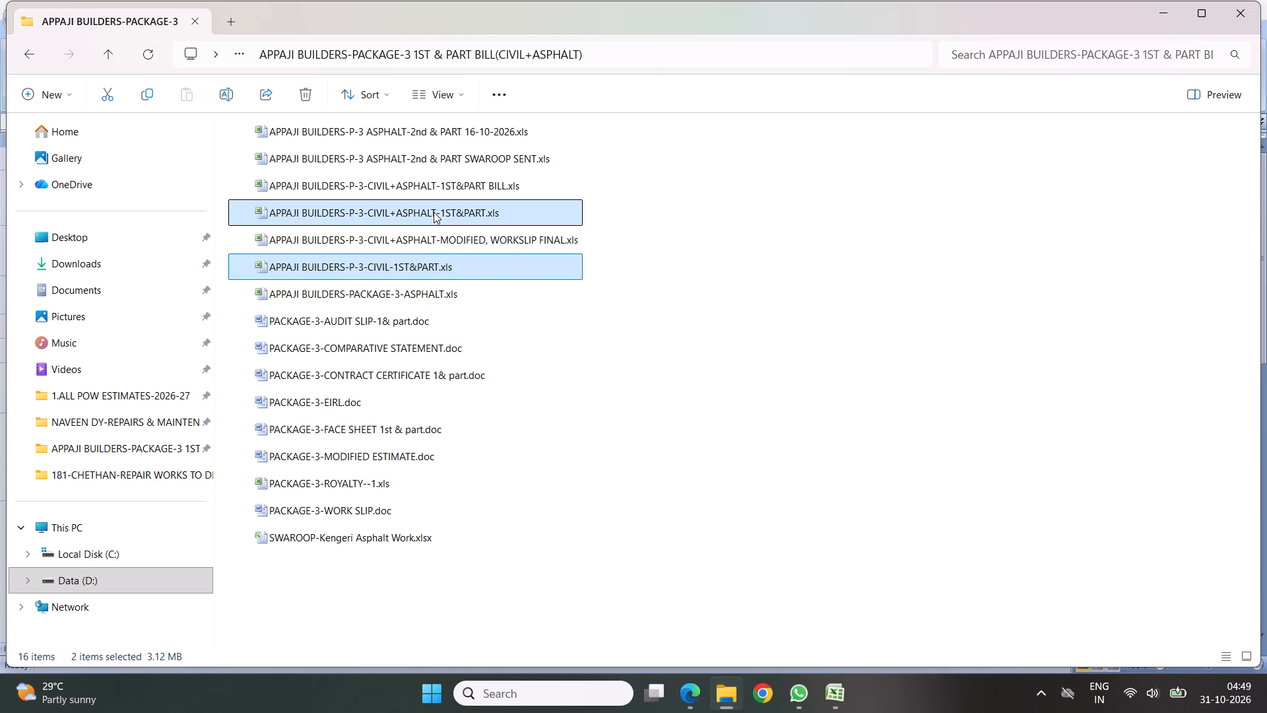
right_click(434, 212)
click(464, 229)
click(22, 51)
right_click(704, 308)
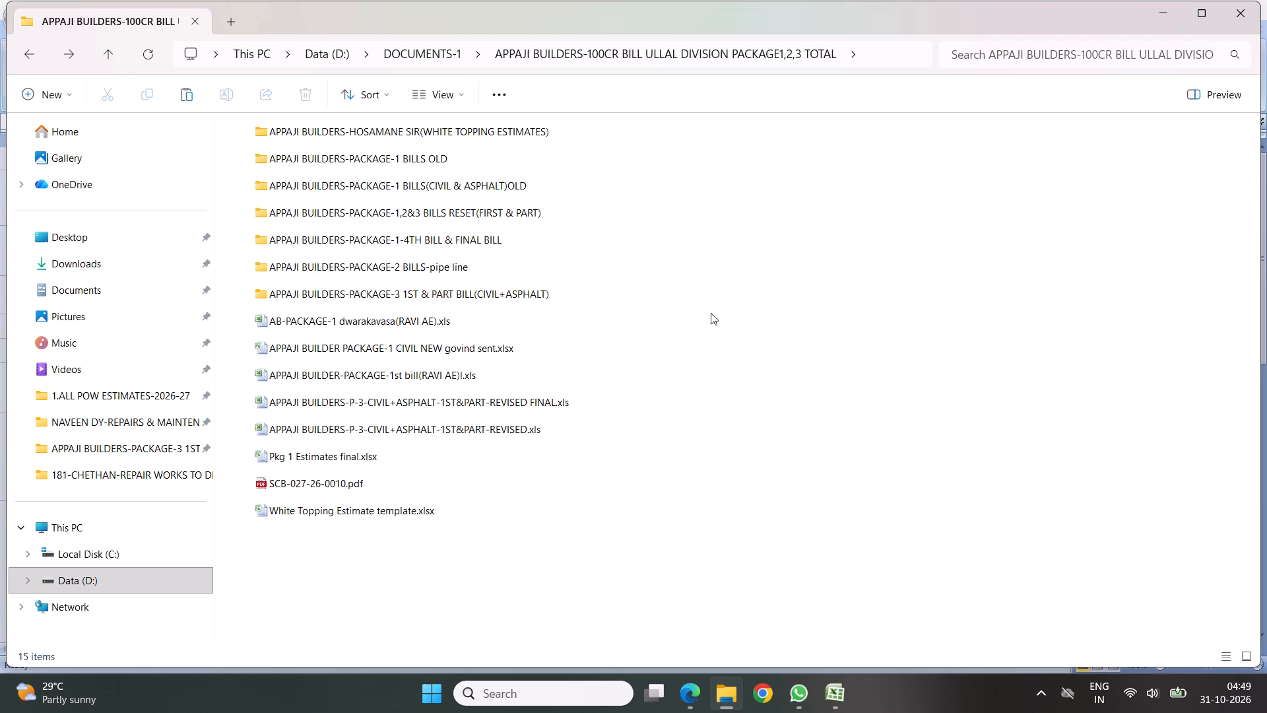
click(734, 325)
click(668, 316)
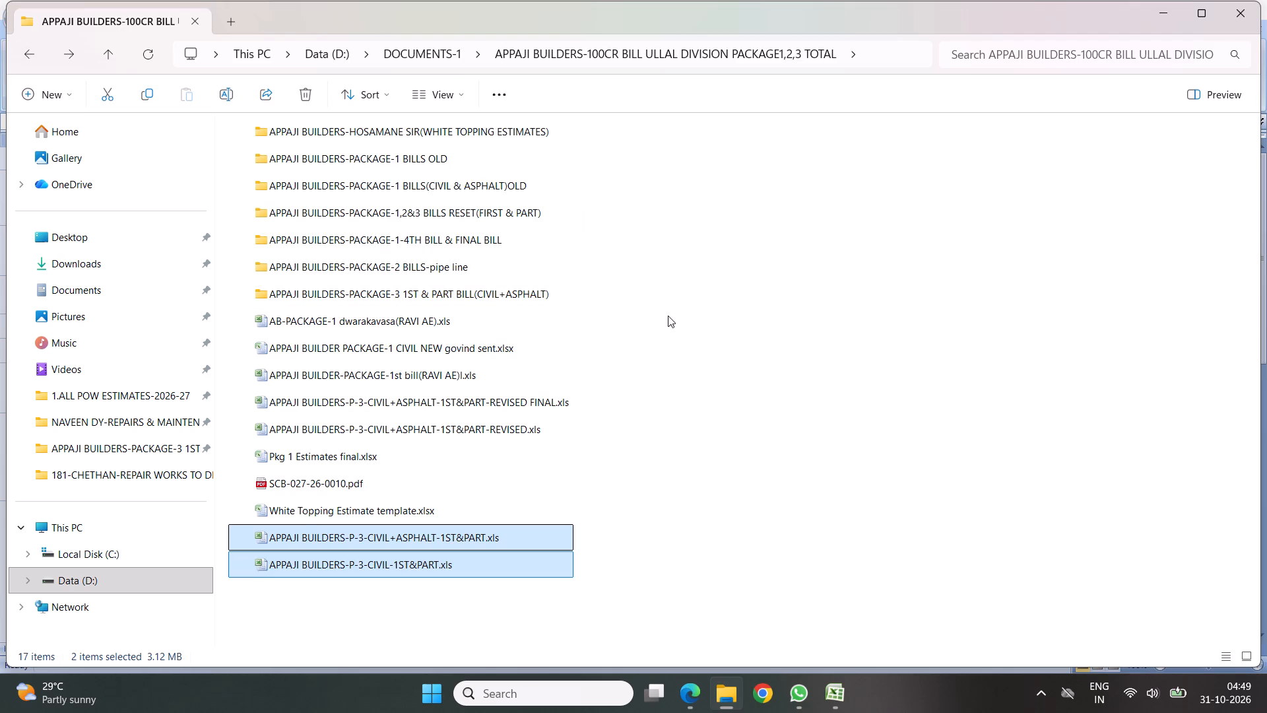
Reopen the Package-3 1ST & PART BILL folder, review PACKAGE-3-AUDIT SLIP-1& part.doc in Word through to its end, and close the document.
double_click(488, 293)
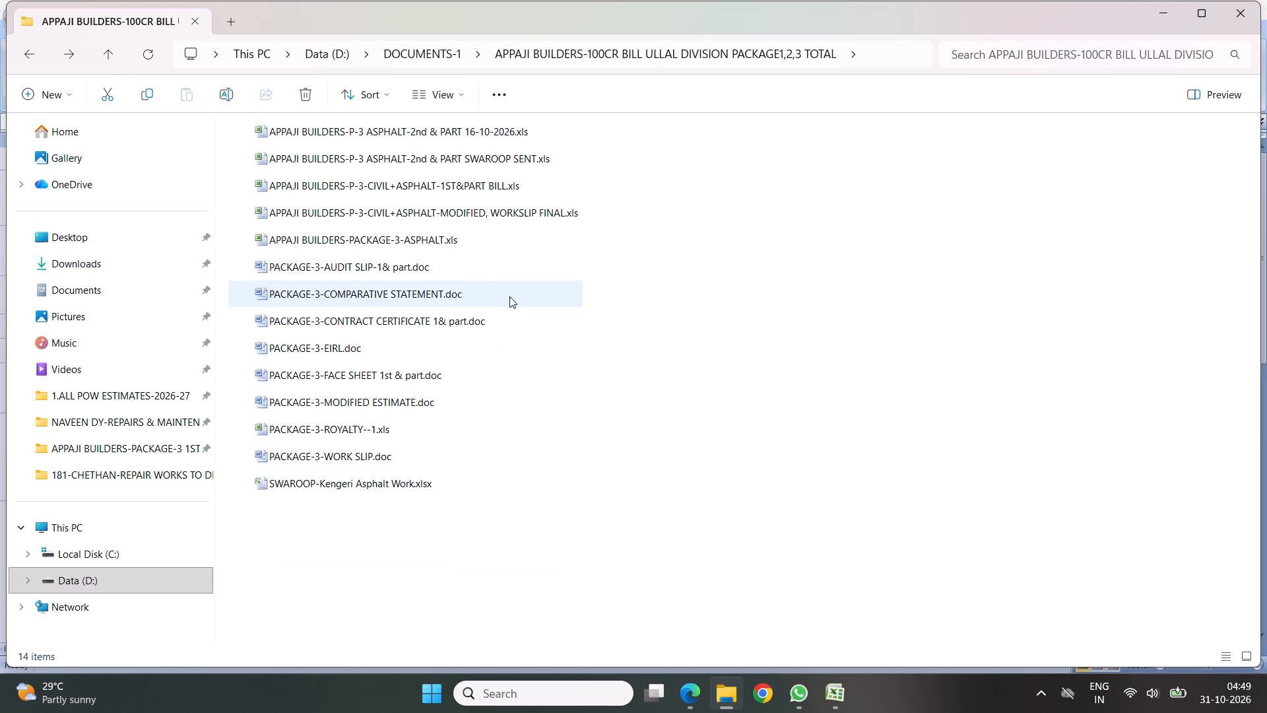
click(445, 185)
click(447, 213)
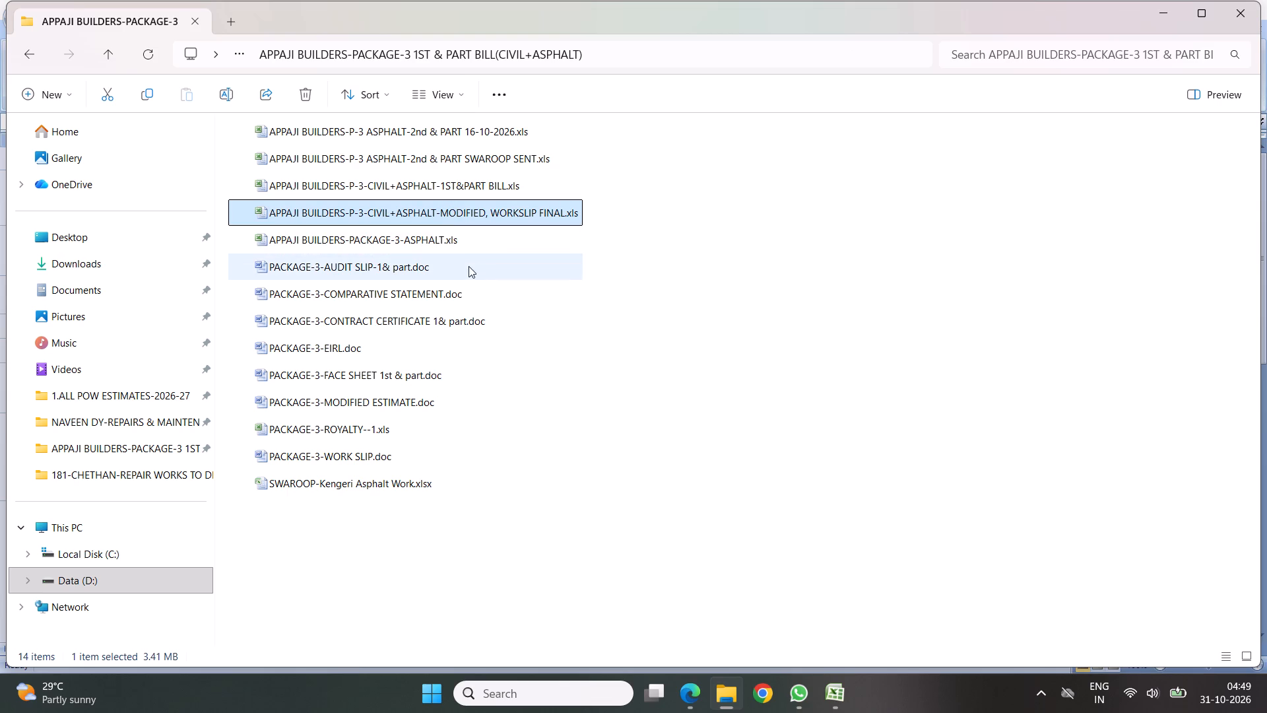
click(394, 242)
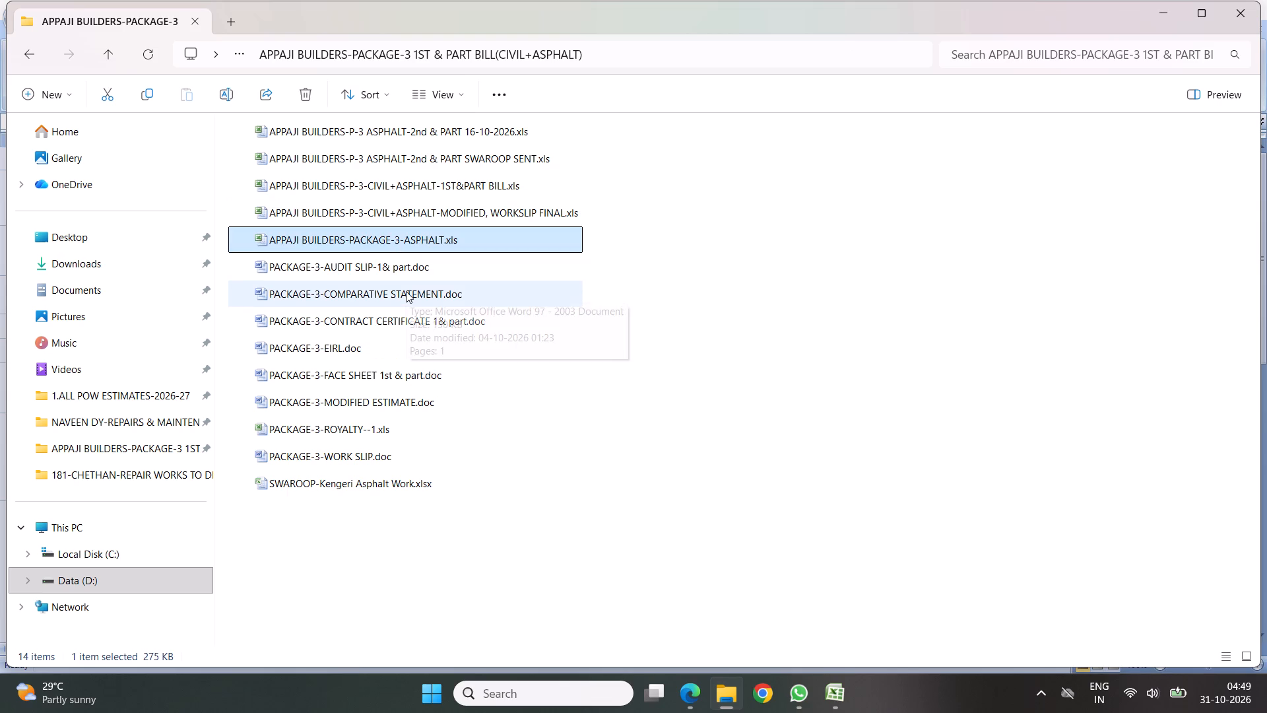
double_click(349, 267)
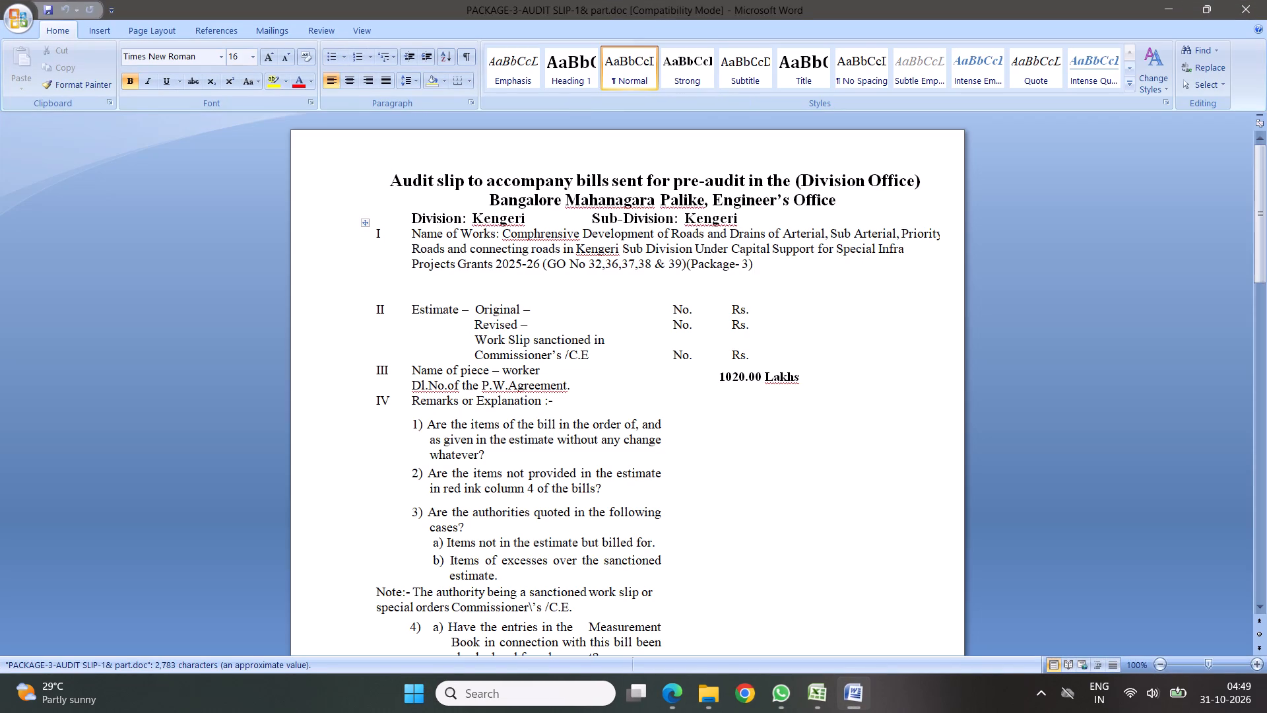
scroll(794, 397, down, 3)
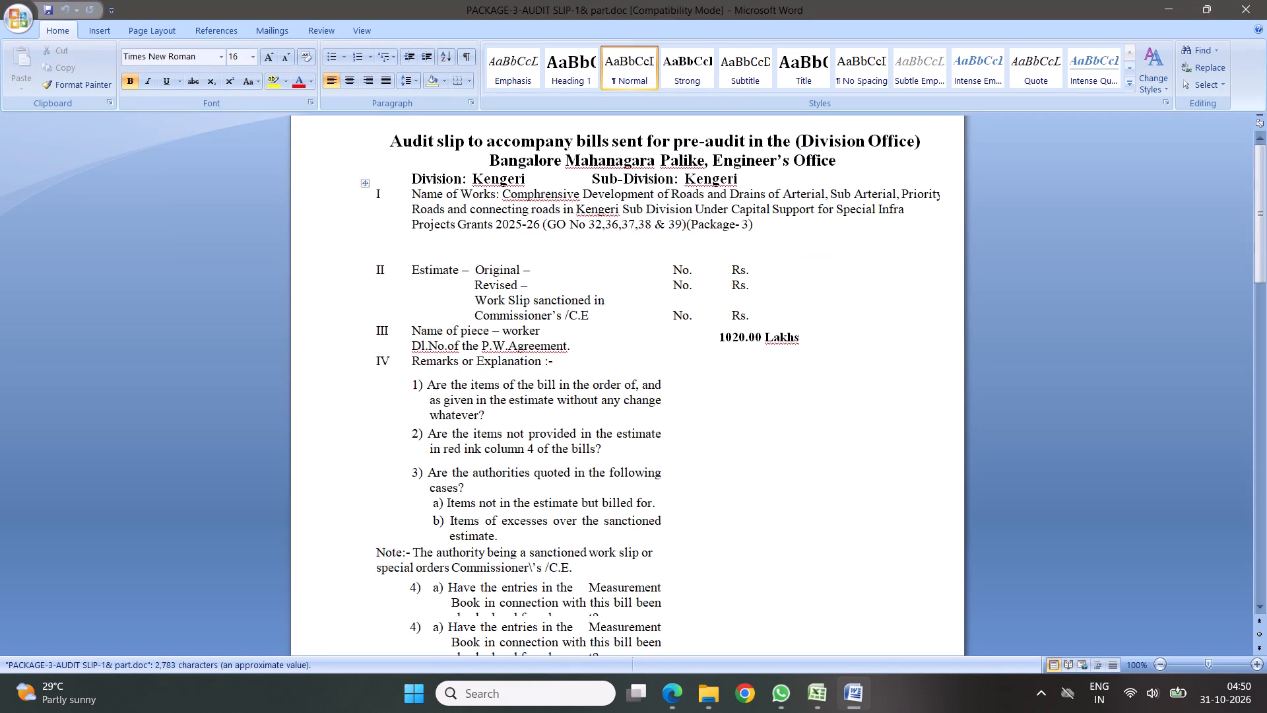
scroll(814, 403, down, 5)
scroll(763, 368, down, 16)
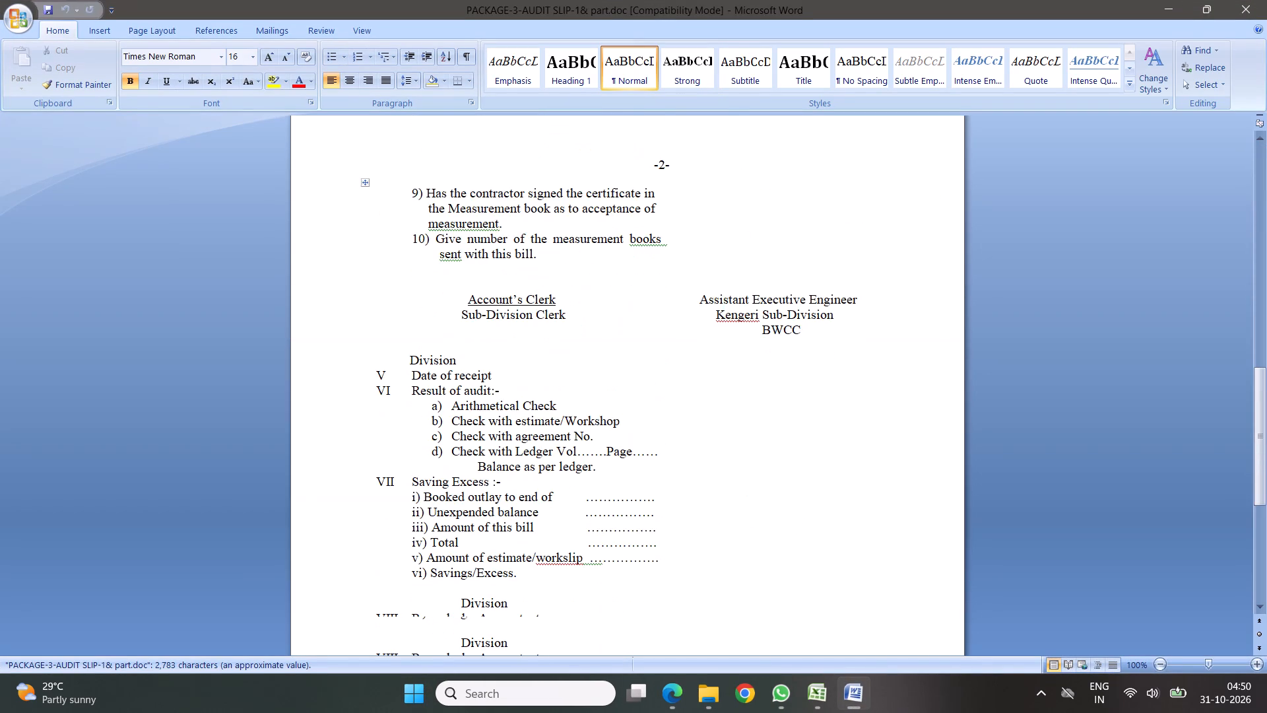
scroll(802, 370, down, 10)
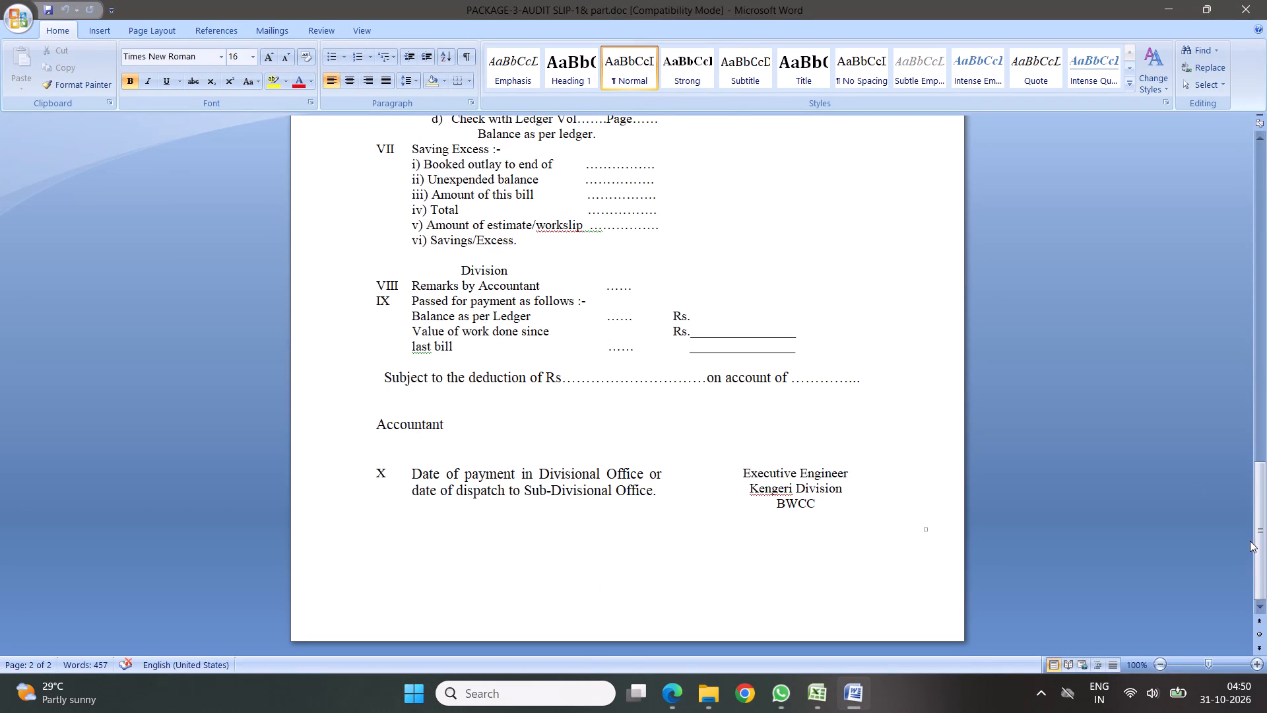
drag(1256, 532, 1266, 84)
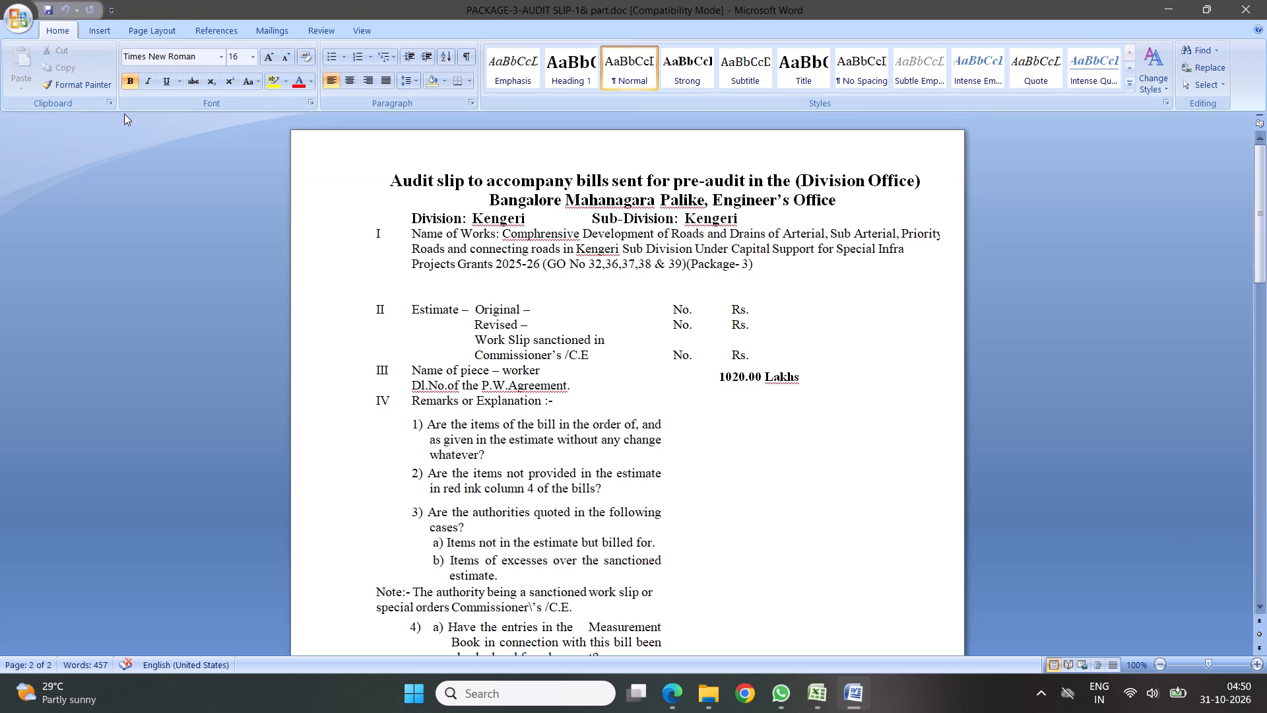
key(Escape)
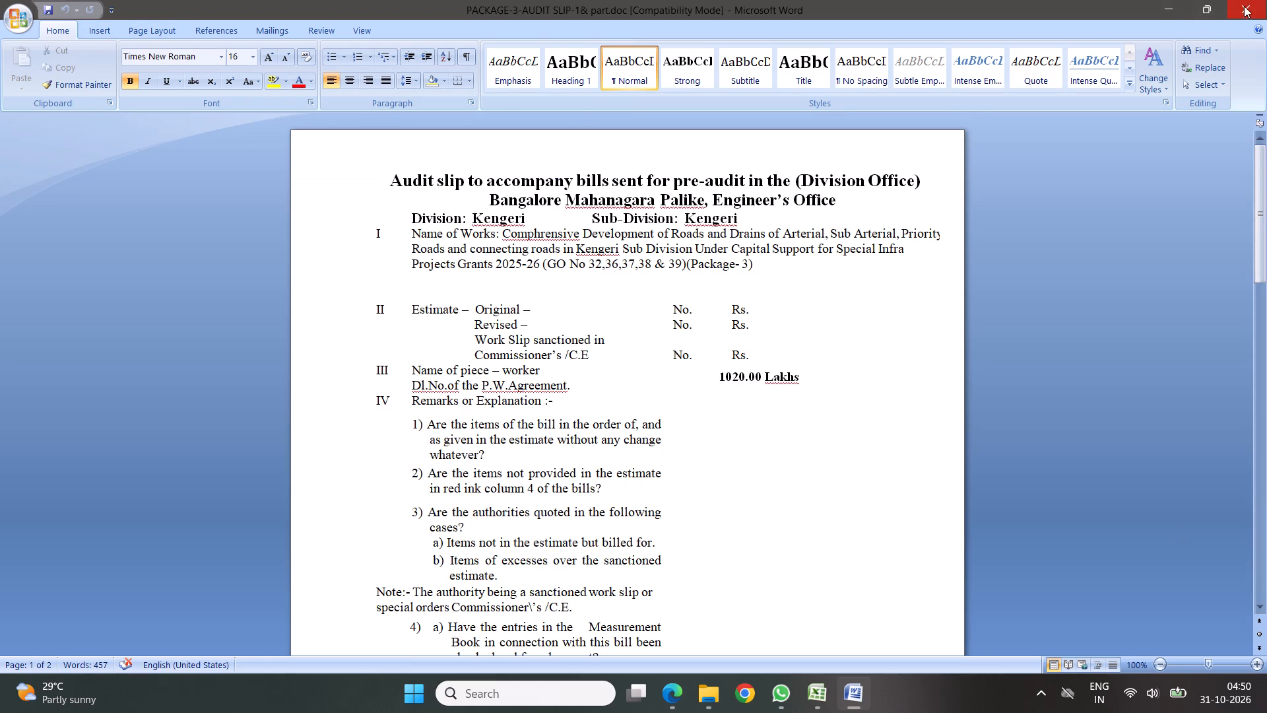
click(1244, 5)
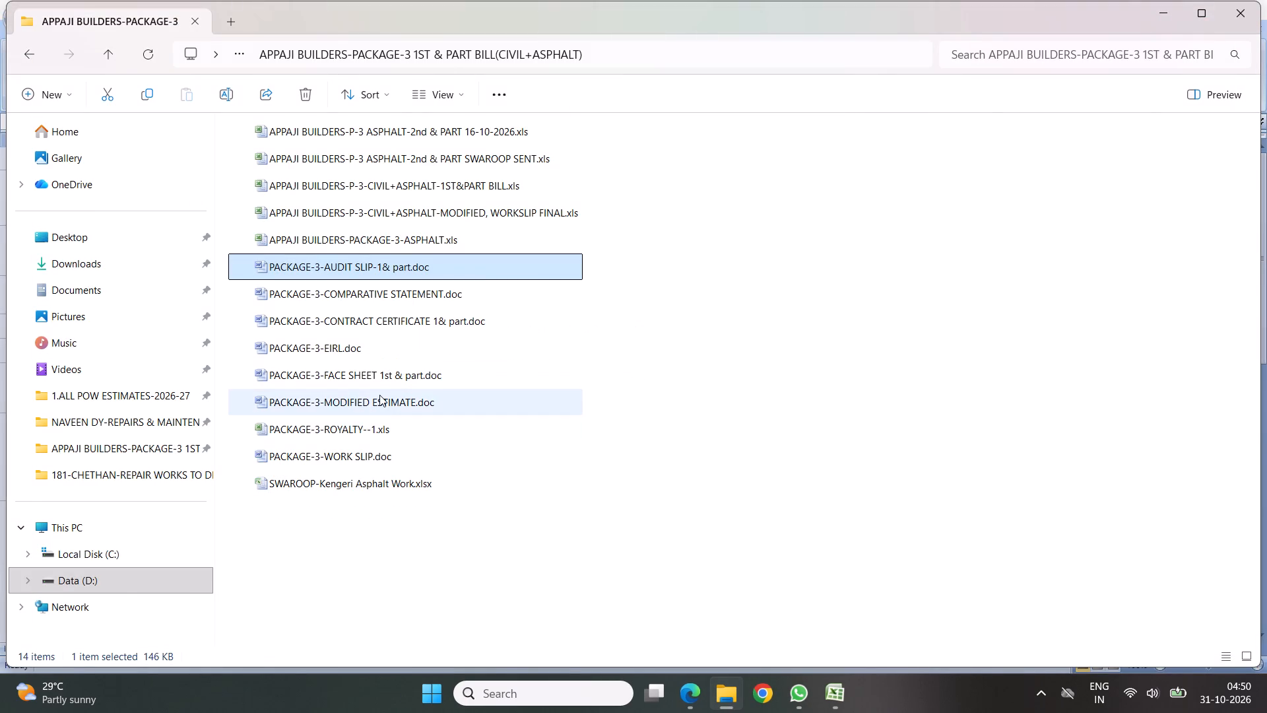
Open PACKAGE-3-ROYALTY--1.xls, examine its work name, and go back to the first item on the bill workbook's BILL FORM-1 sheet.
click(344, 432)
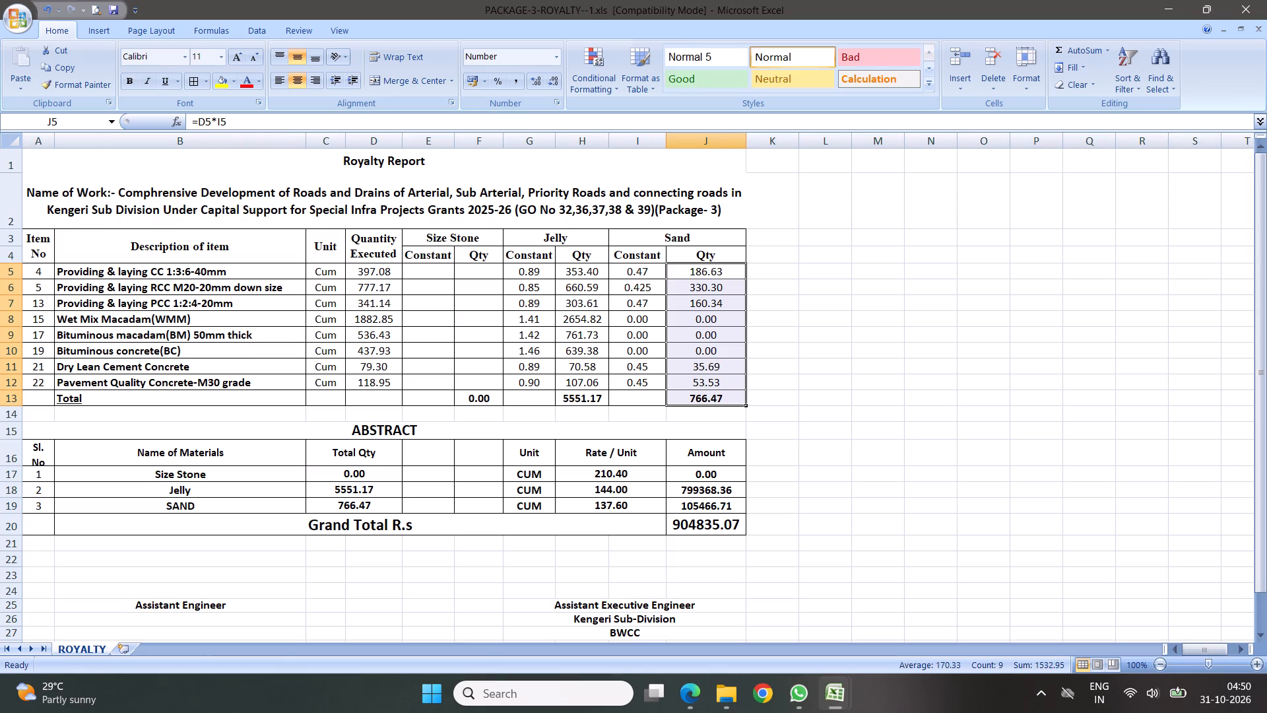
click(406, 193)
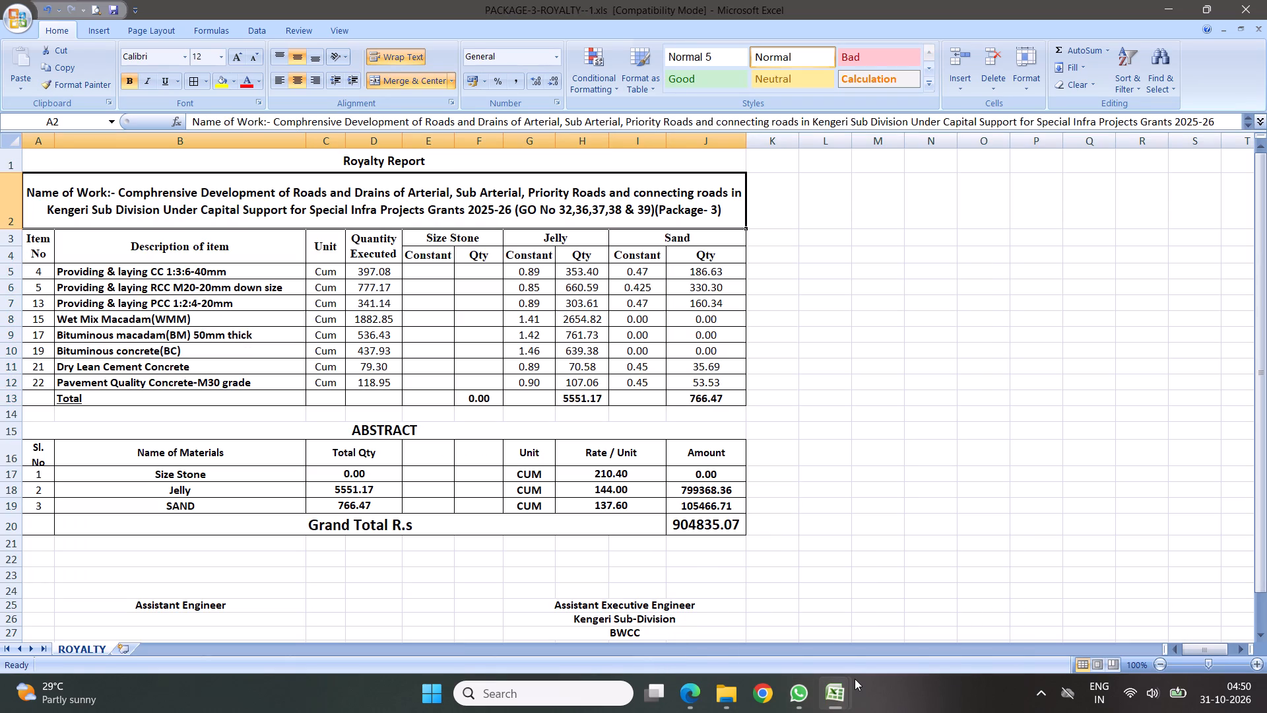
click(839, 687)
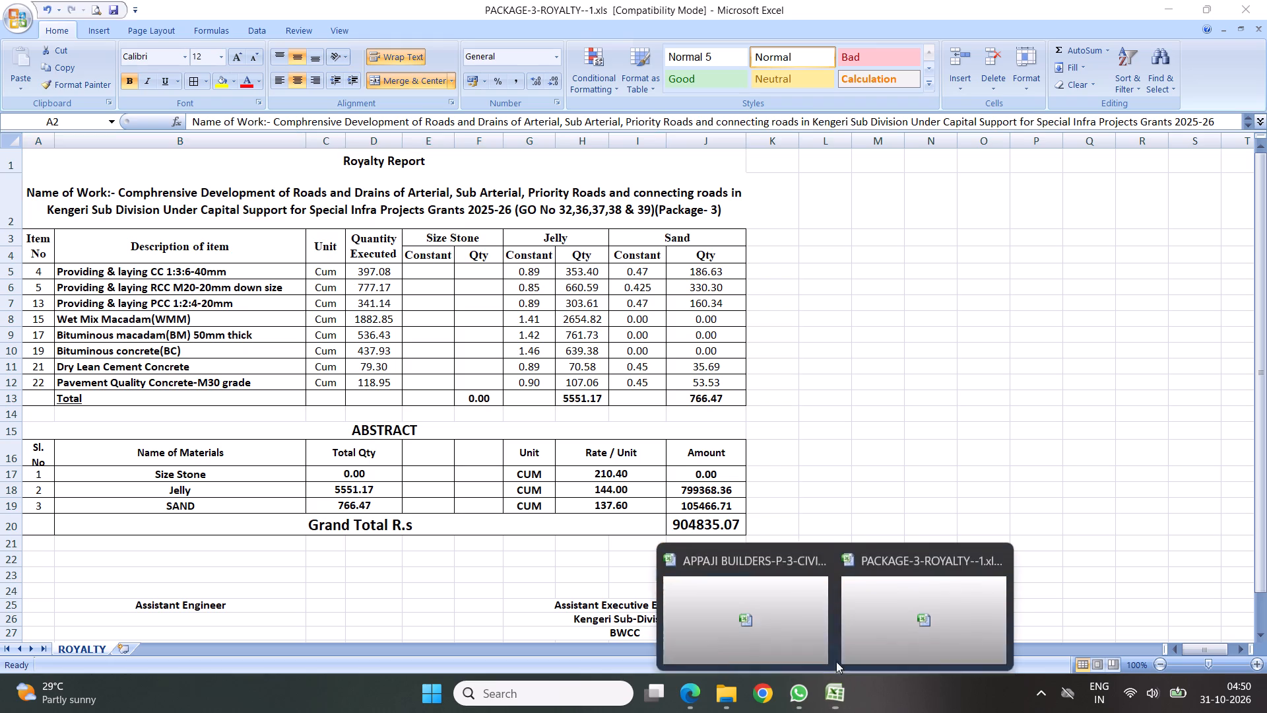
click(775, 587)
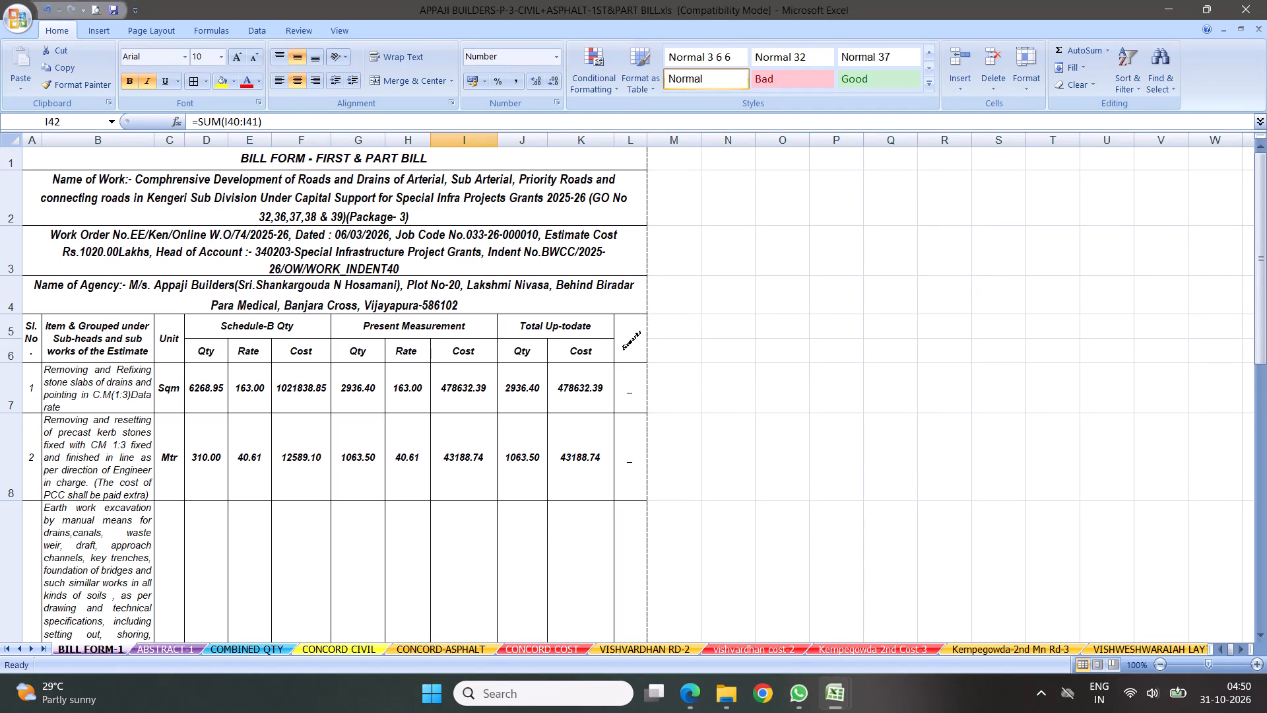
click(105, 362)
click(121, 385)
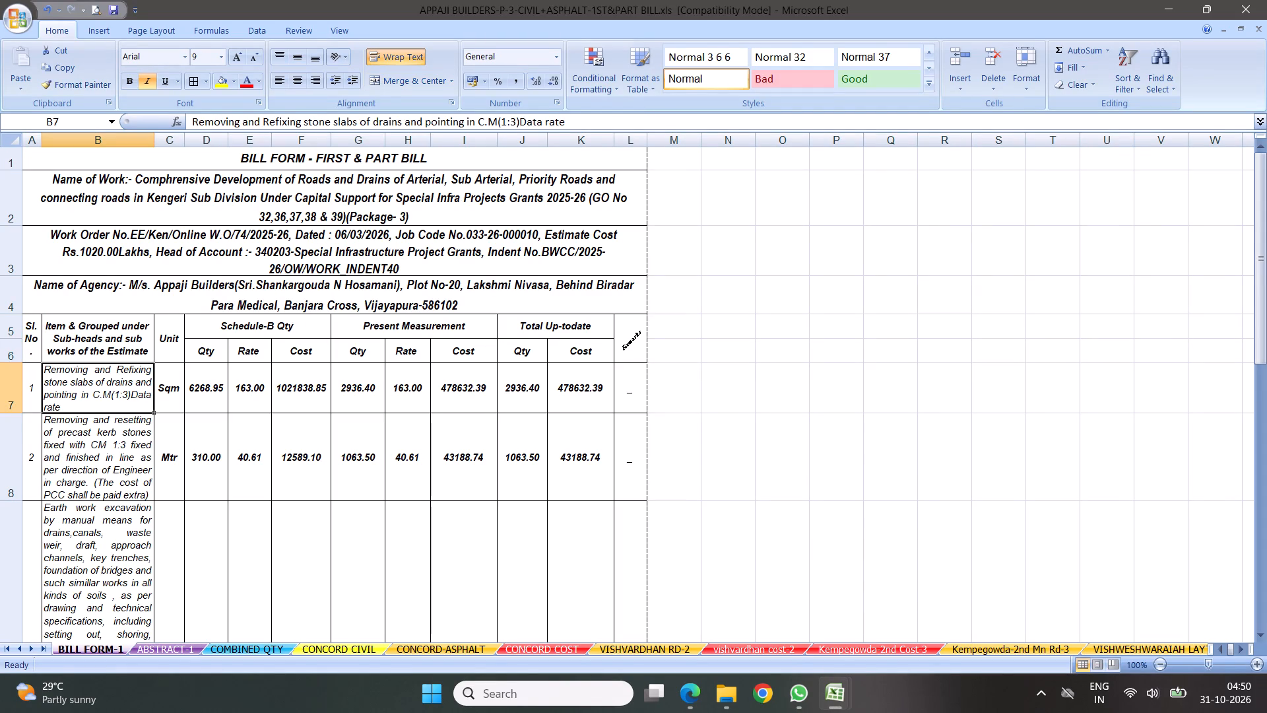
Switch to File Explorer and open ROYALTY-STATEMENT-7.xls from the BILL FORM ITEMS-7 folder in DOCUMENTS-1.
click(726, 691)
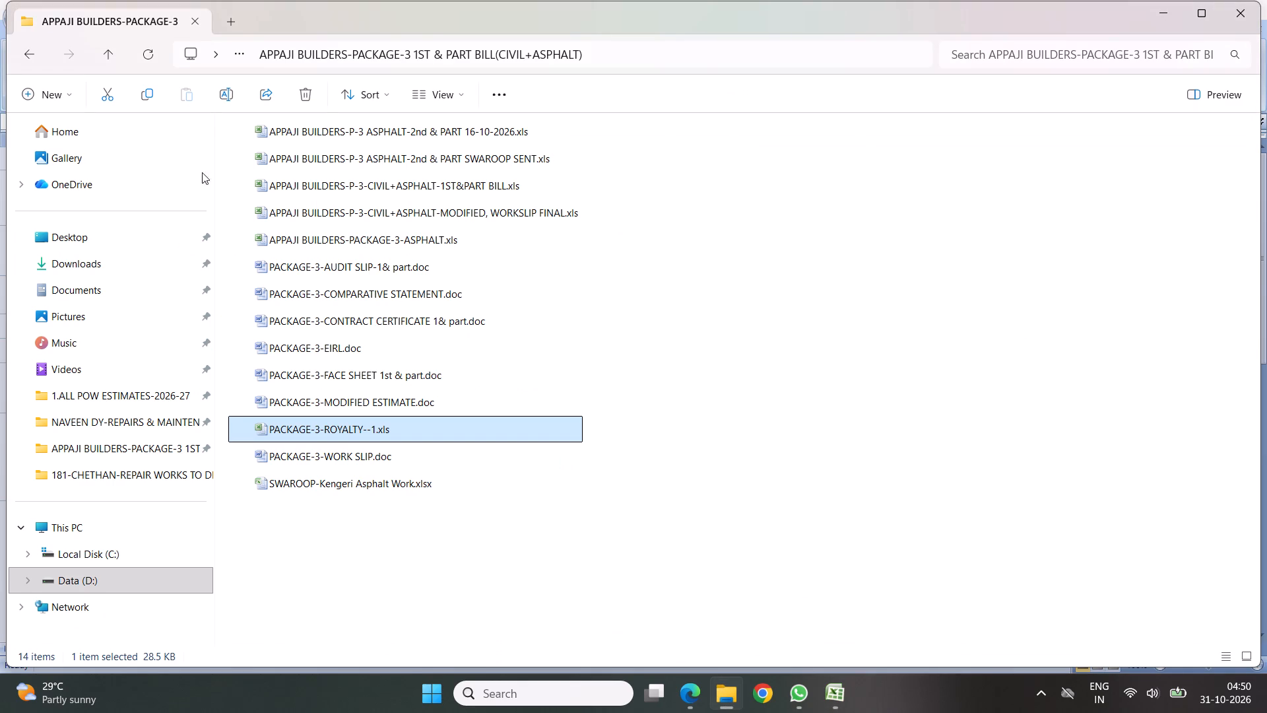
click(27, 54)
click(28, 53)
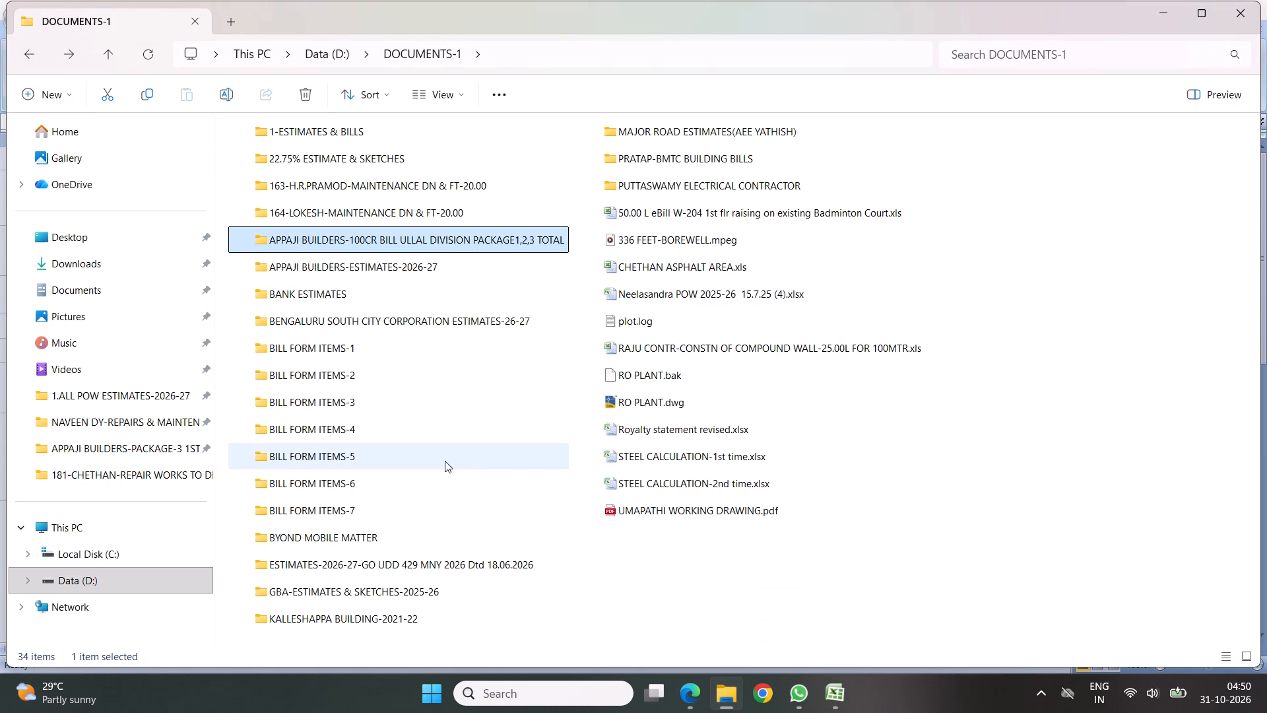
double_click(315, 512)
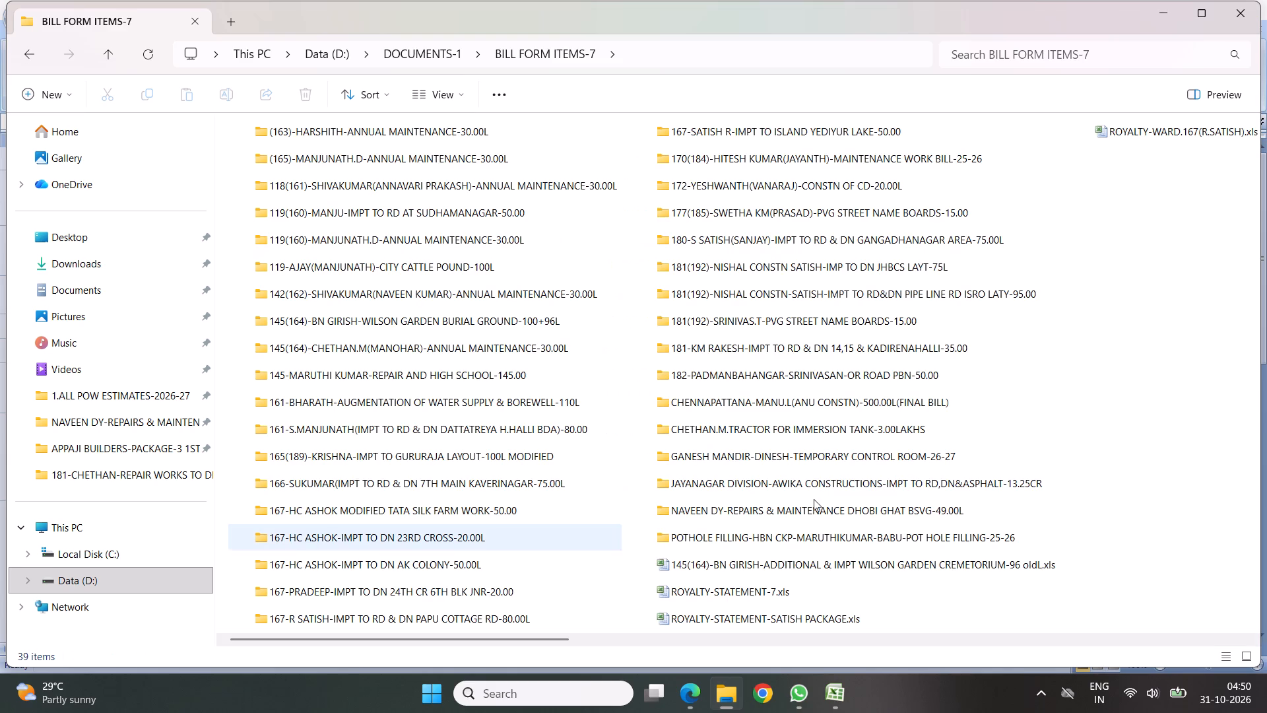
click(740, 585)
double_click(744, 588)
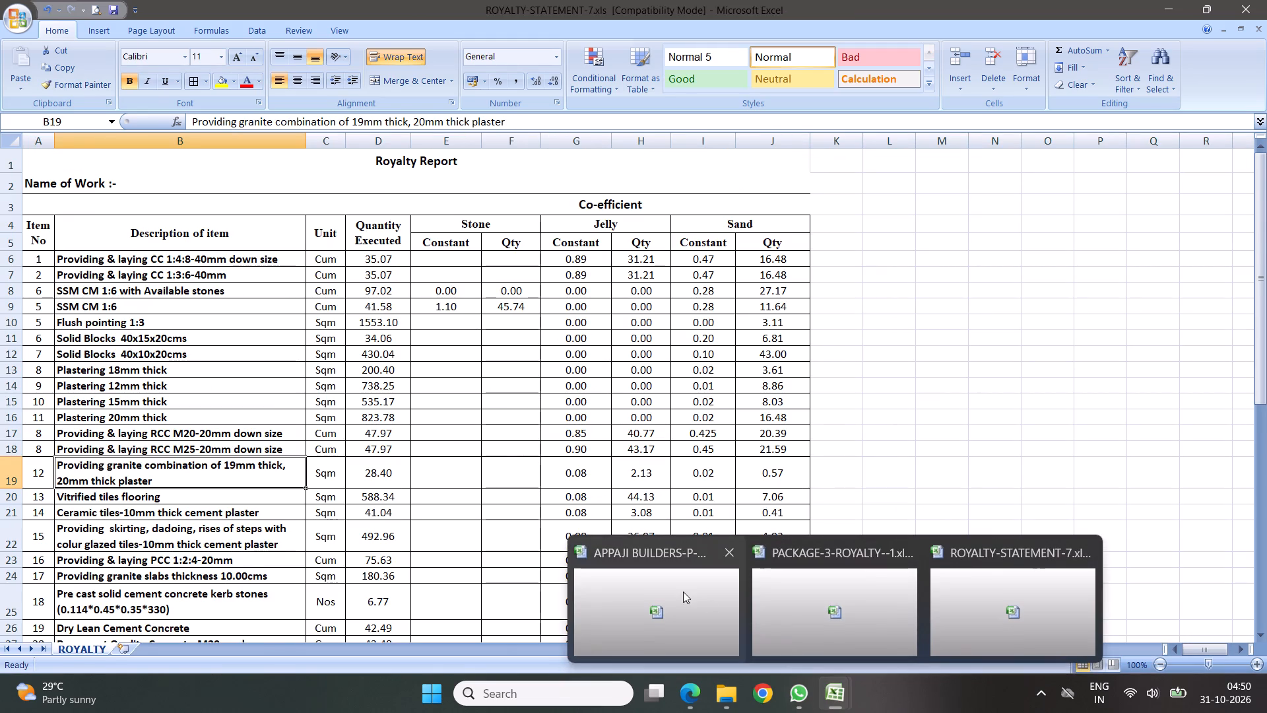
Look up item 4 on the BILL FORM-1 sheet and set the royalty report's CC 1:3:6-40mm executed quantity to 392.52.
click(678, 585)
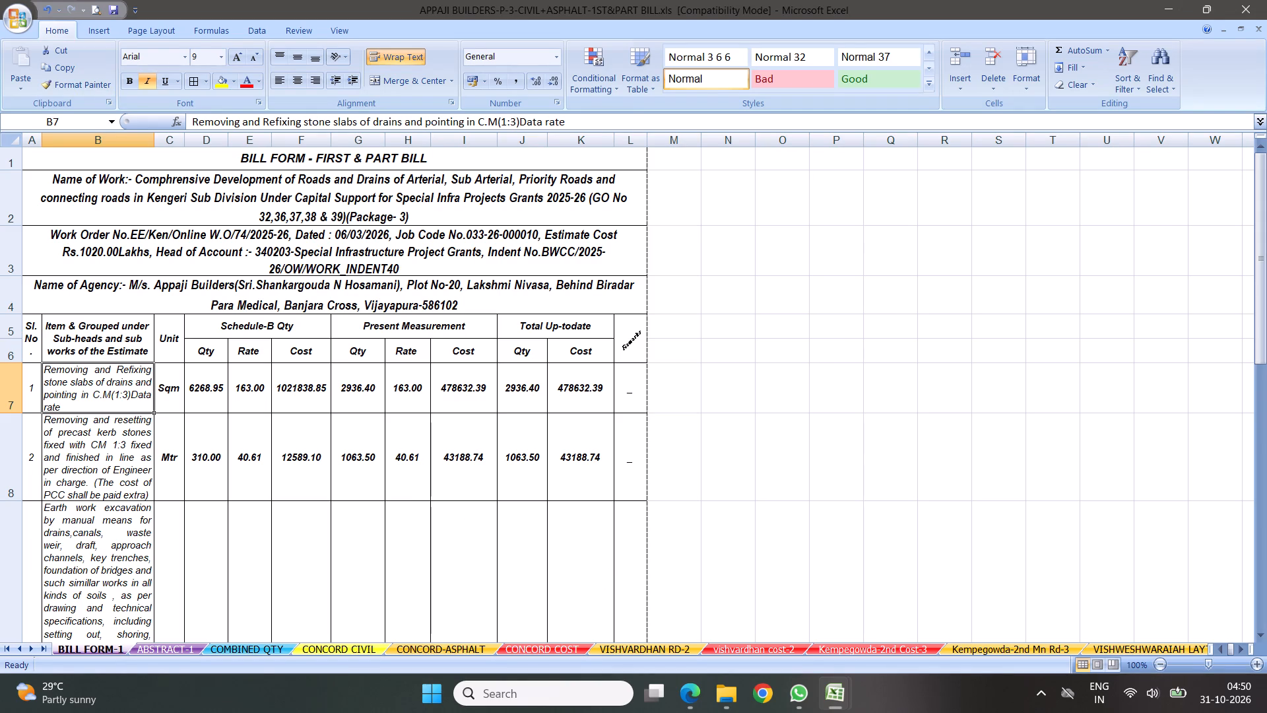
key(Return)
key(Return)
key(Return)
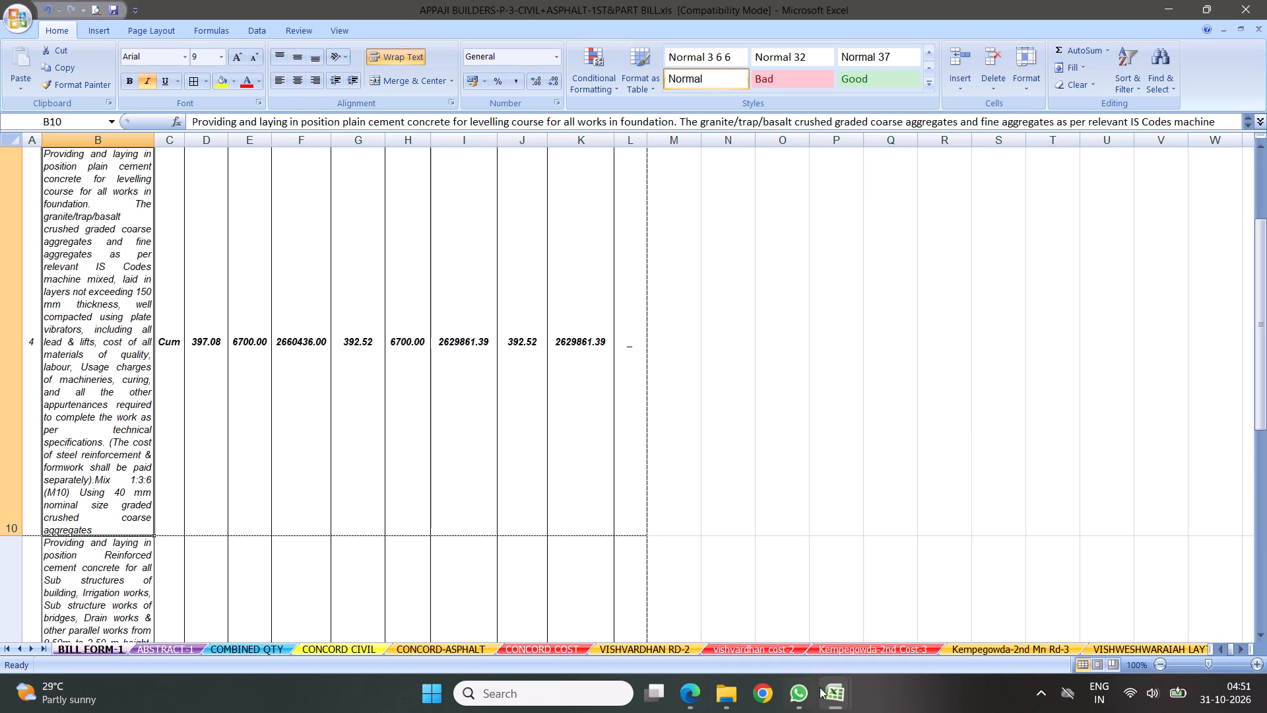
click(842, 691)
click(783, 568)
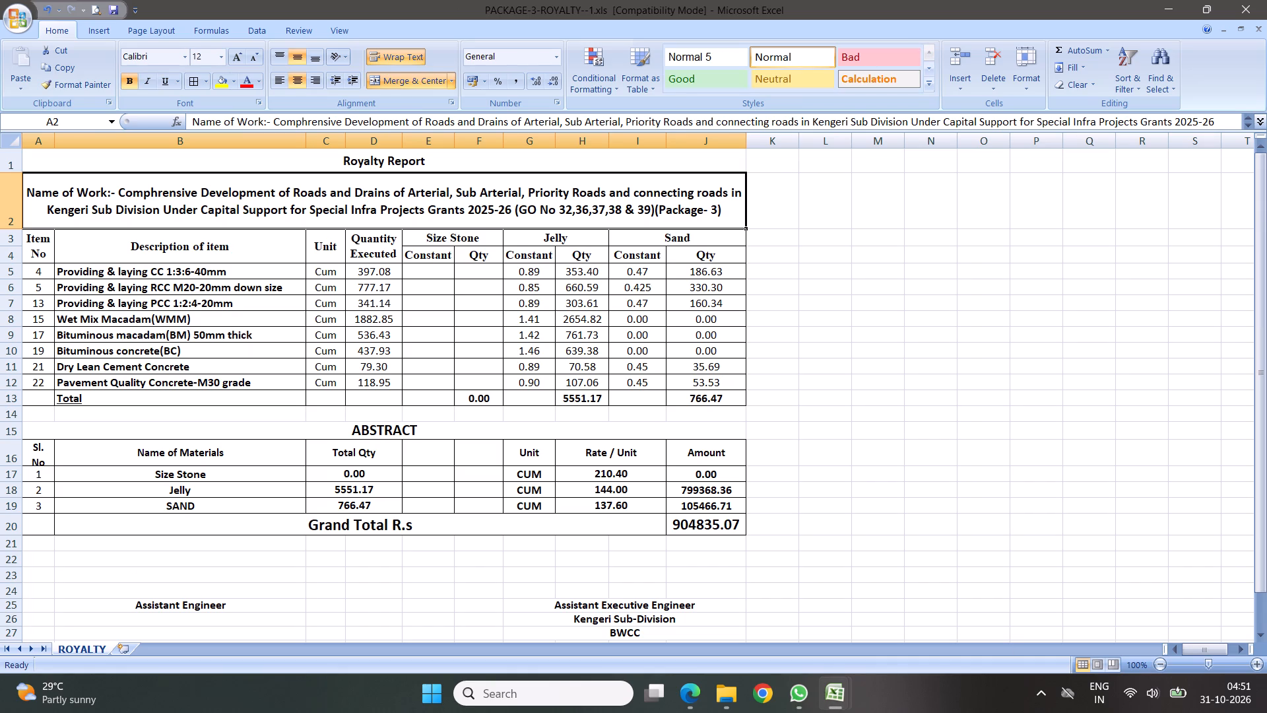
click(385, 273)
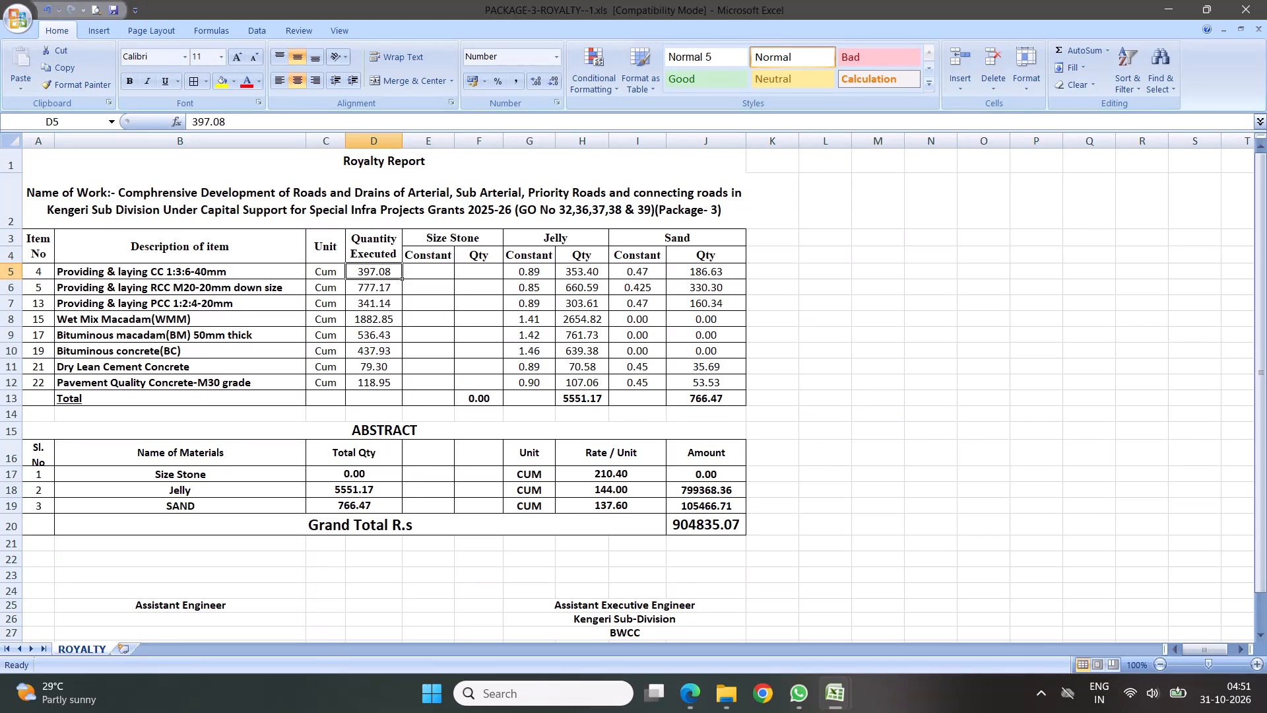
text(392.52)
key(Return)
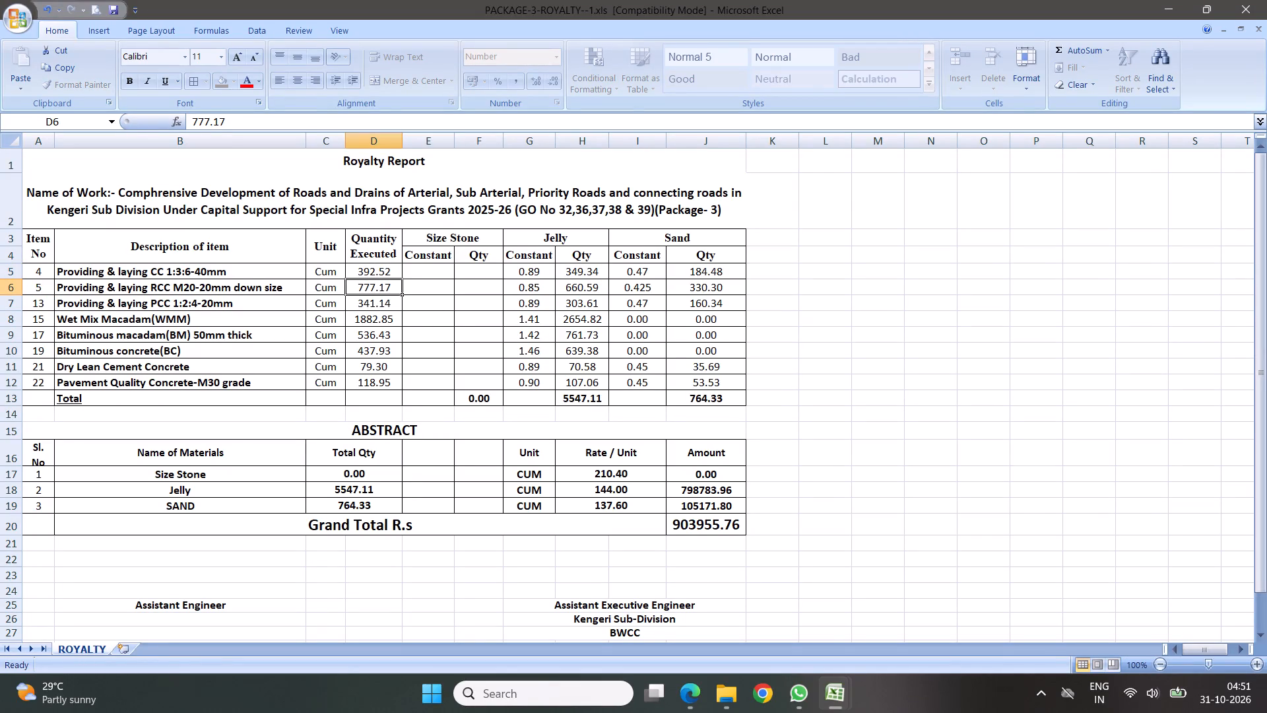
Look up item 5 on the BILL FORM-1 sheet and set the royalty report's RCC M20-20mm executed quantity to 768.58.
click(843, 696)
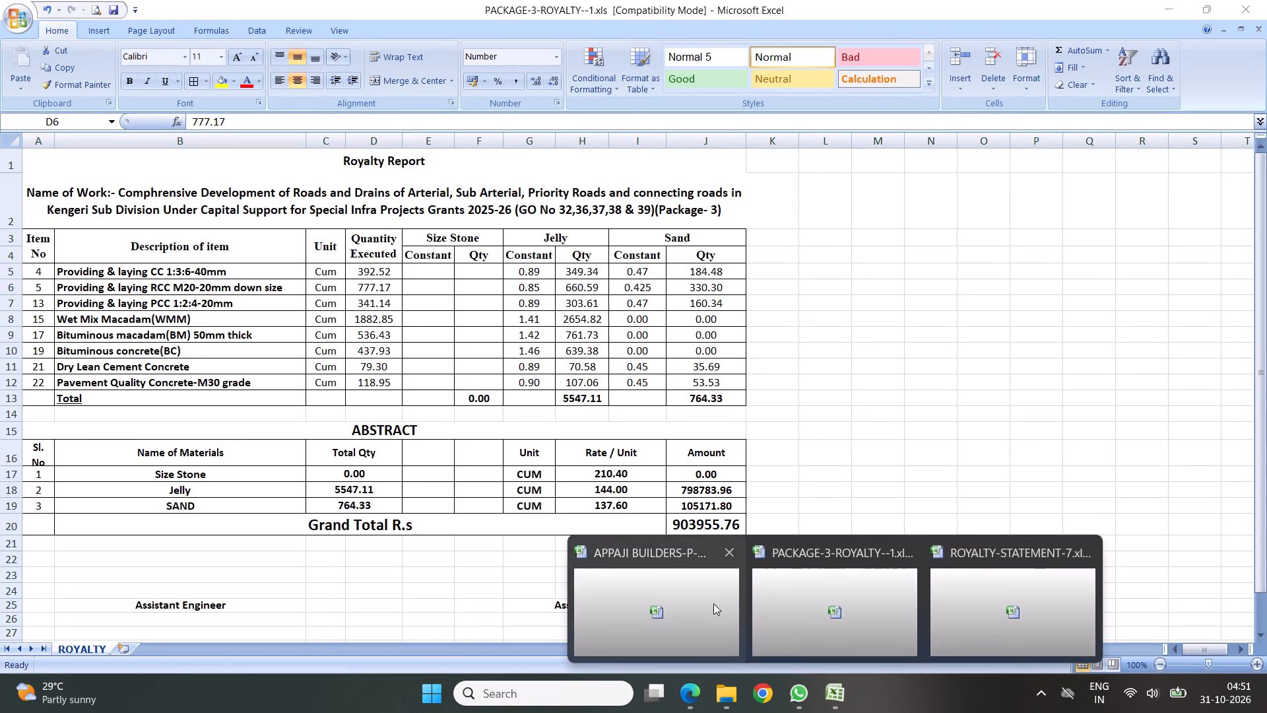
click(702, 587)
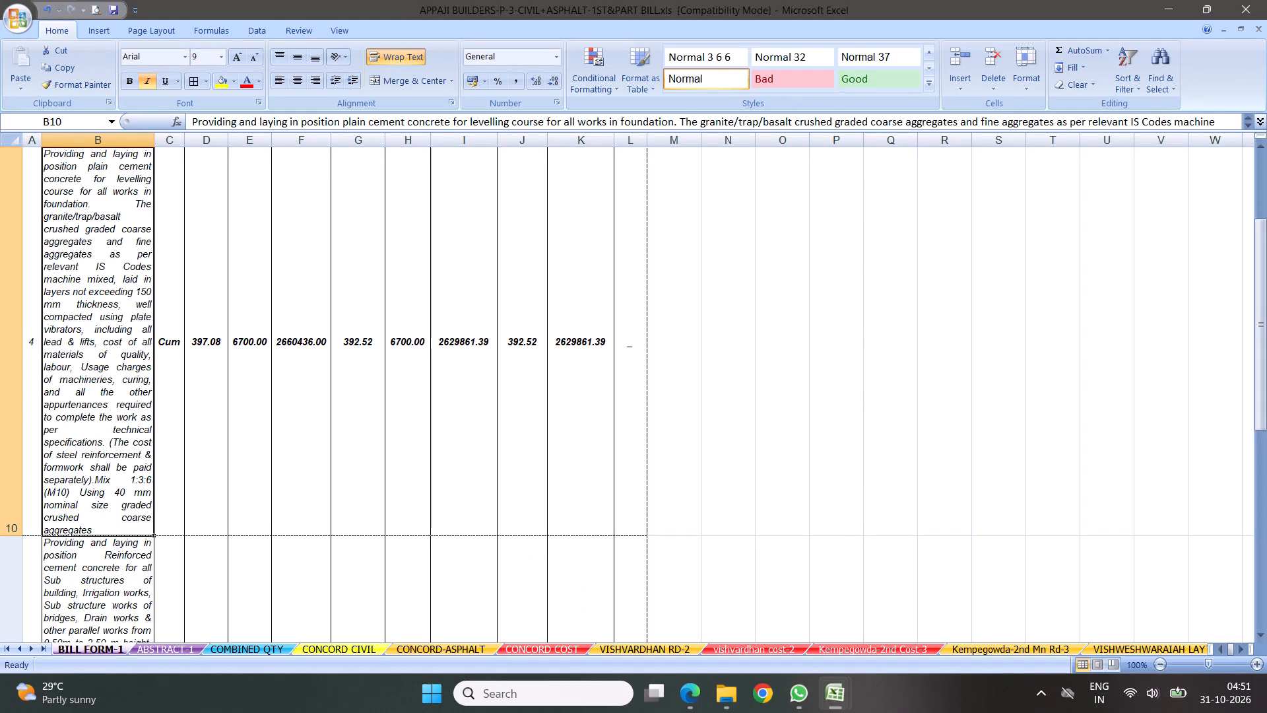
key(Return)
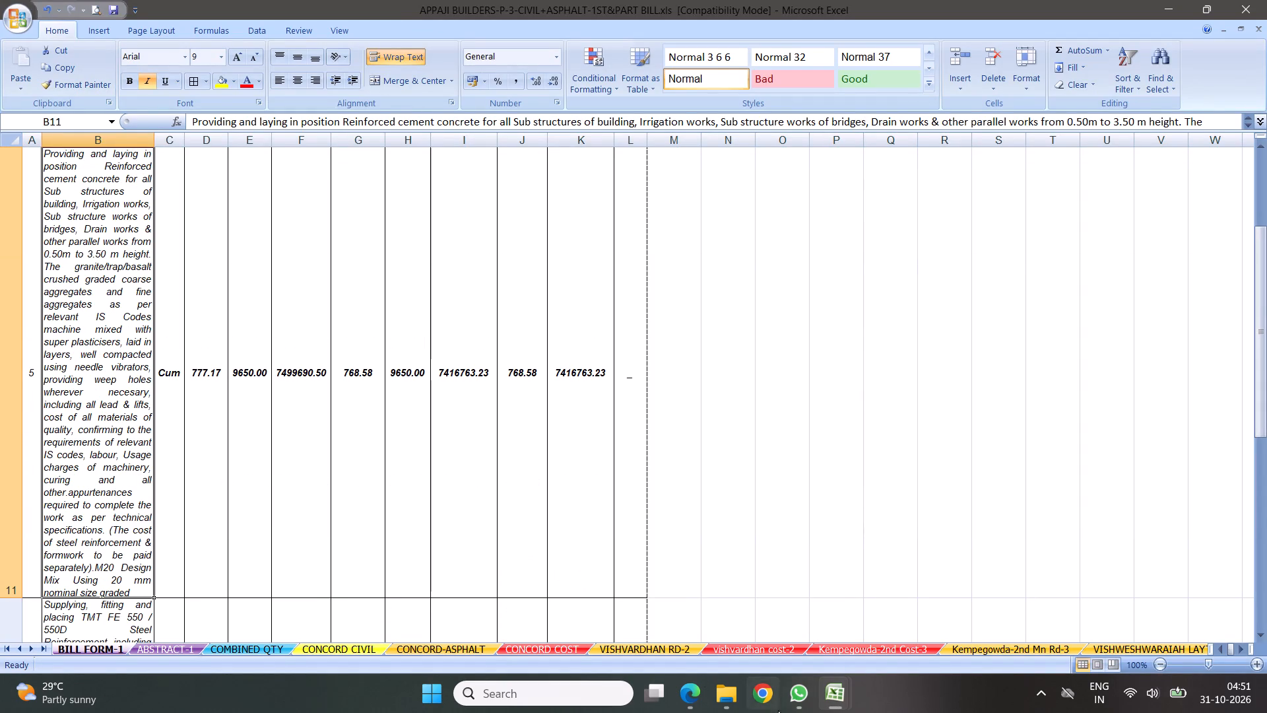
click(837, 697)
click(801, 597)
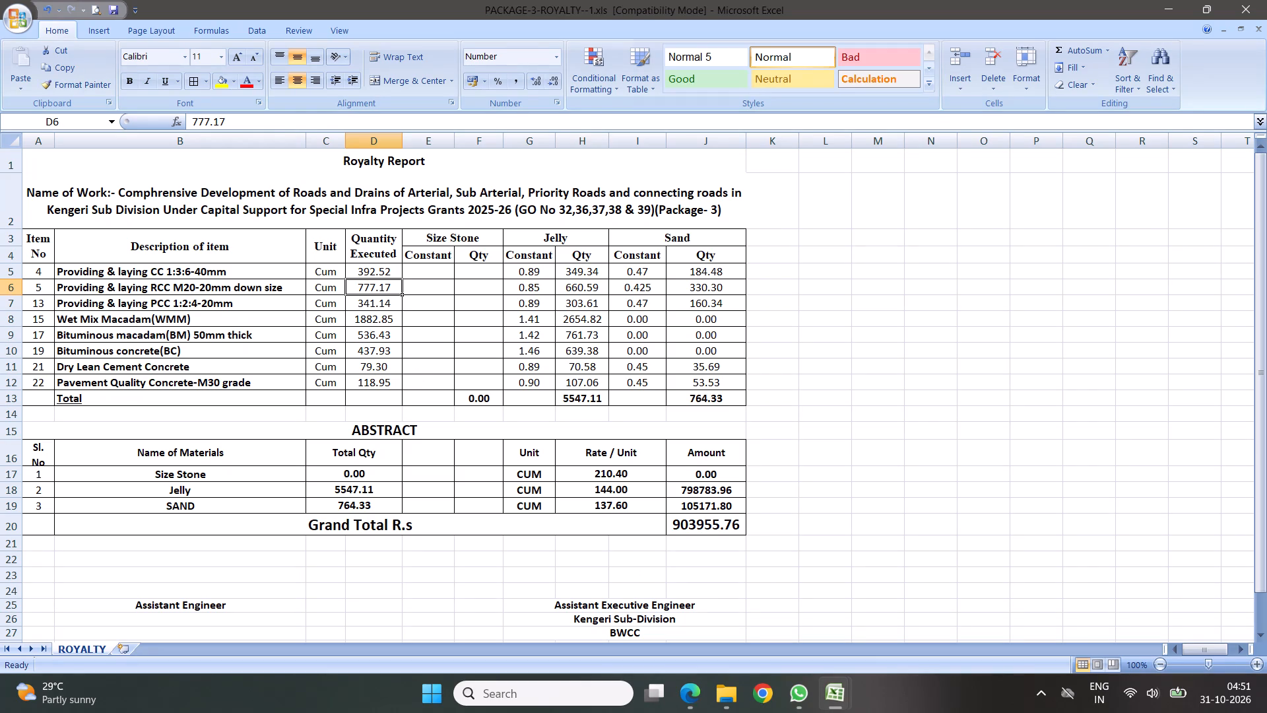
text(768.58)
key(Return)
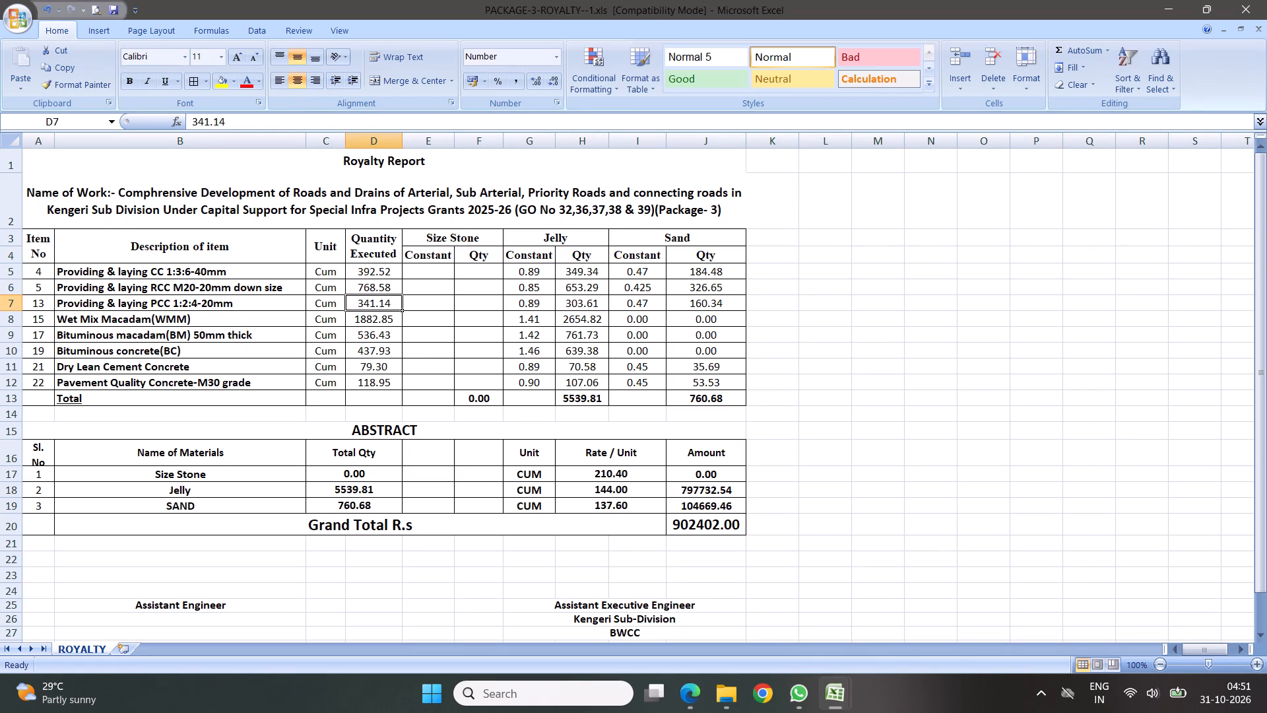
Examine the BILL FORM-1 items from 6 through 14, looking for the royalty report's PCC 1:2:4-20mm item.
click(837, 689)
click(731, 584)
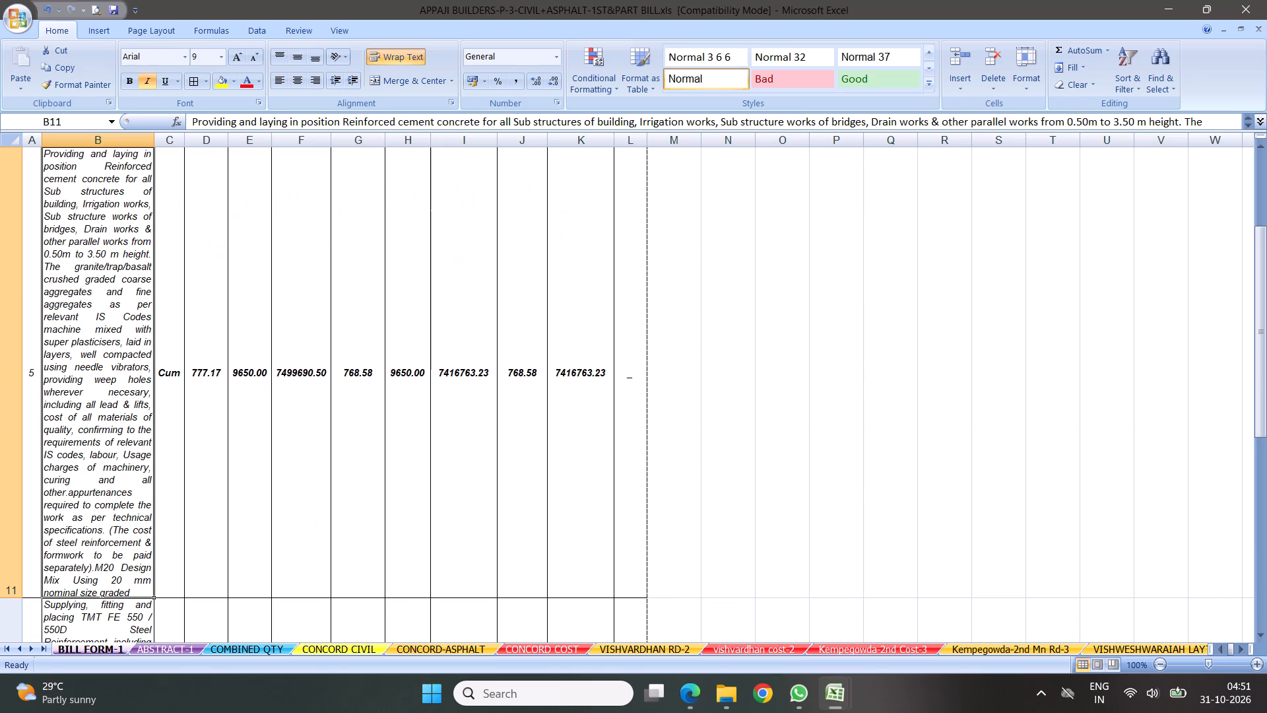
key(Return)
key(Return)
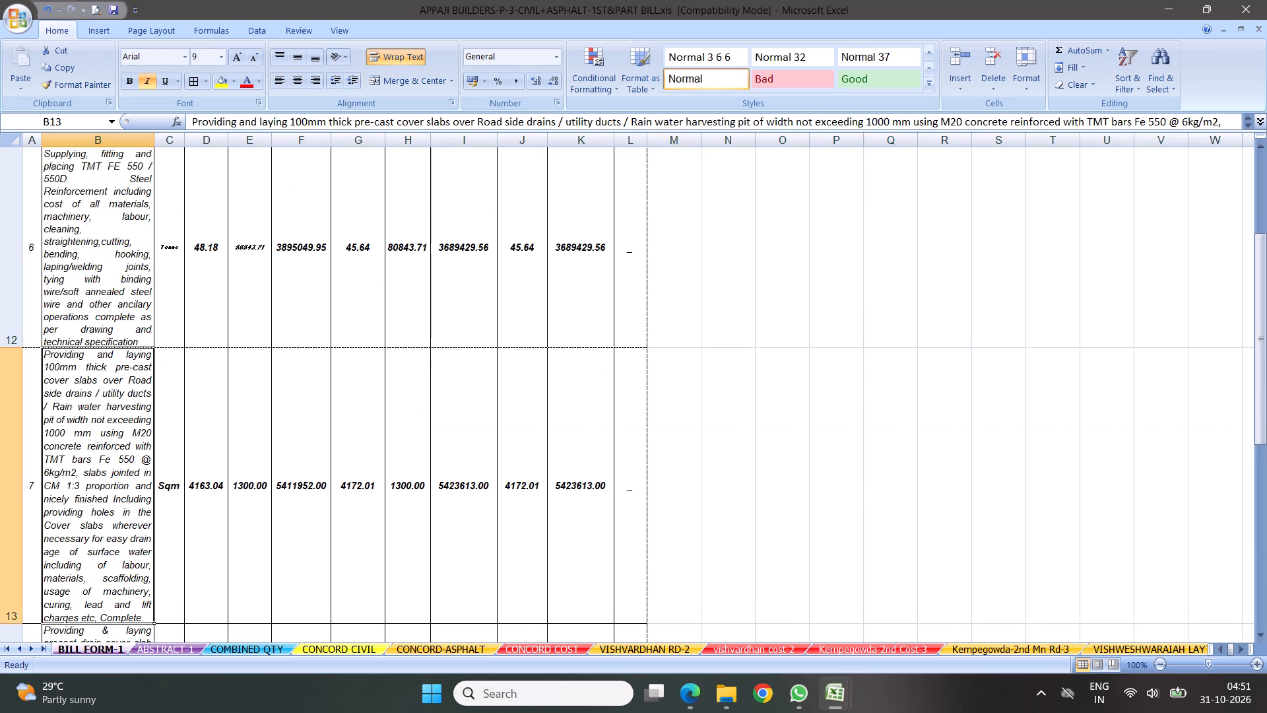
key(Return)
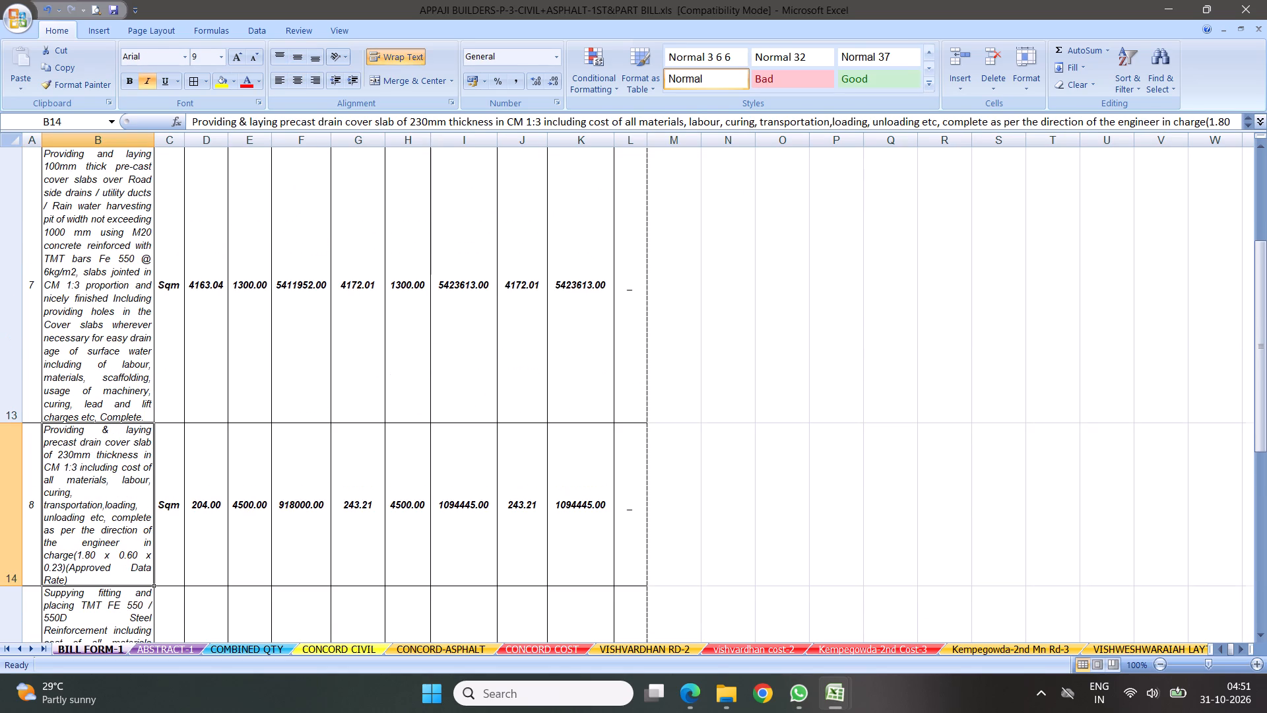
key(Return)
key(Return)
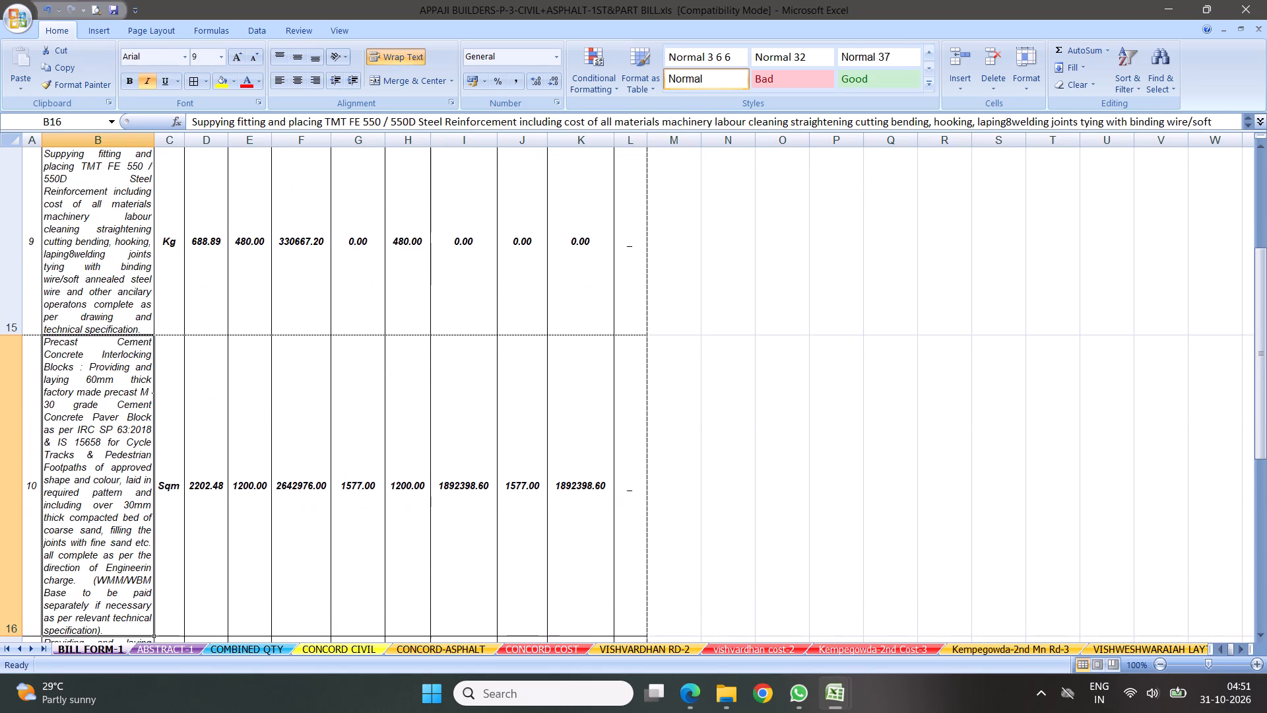
key(Return)
key(Return)
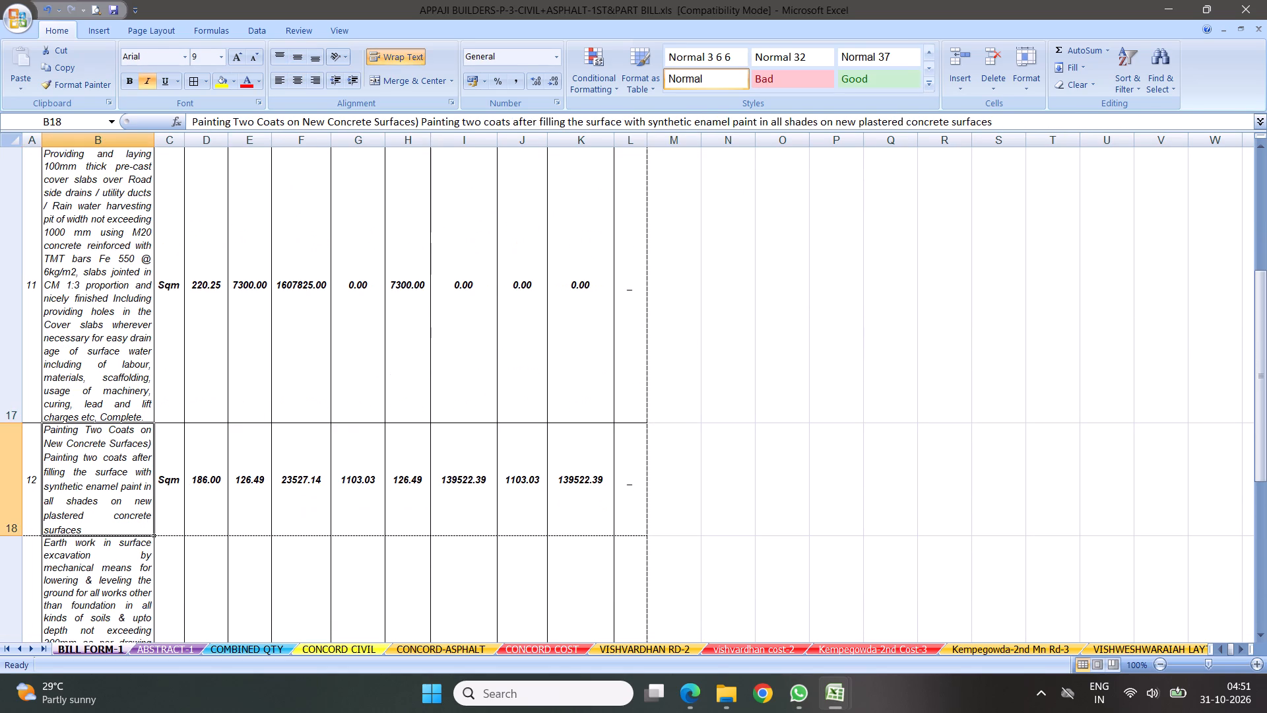
key(Return)
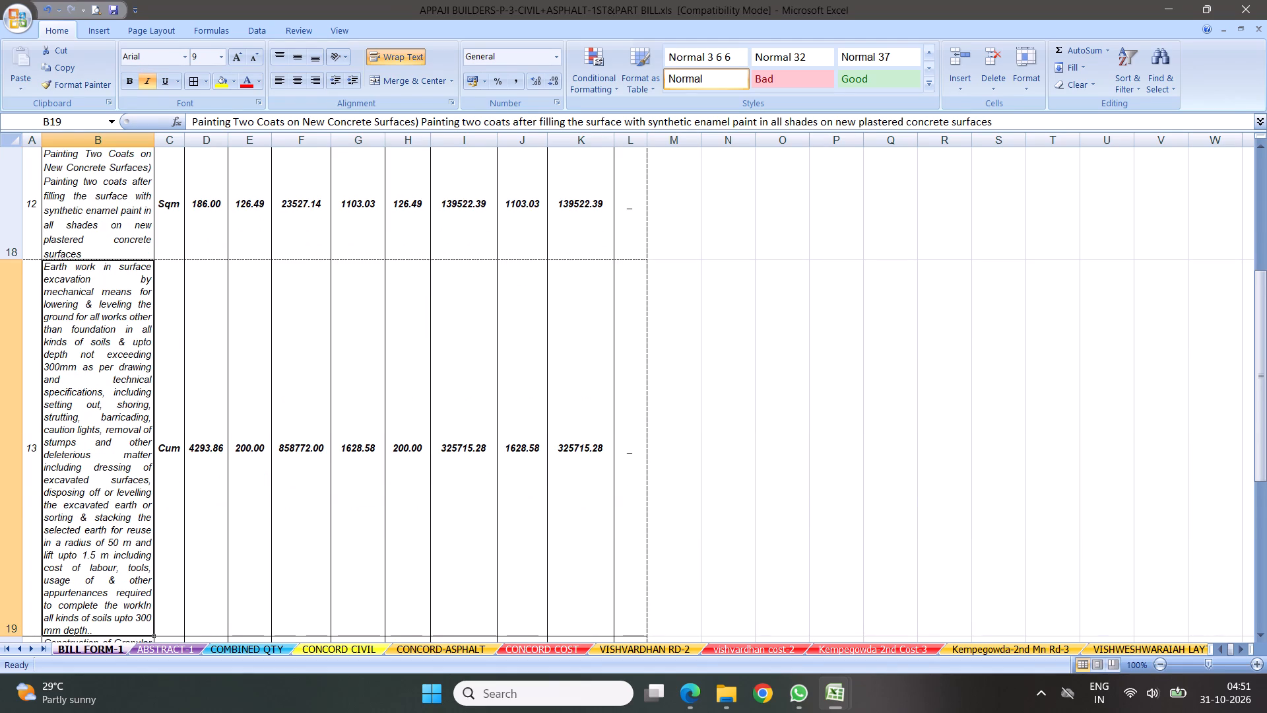
key(Return)
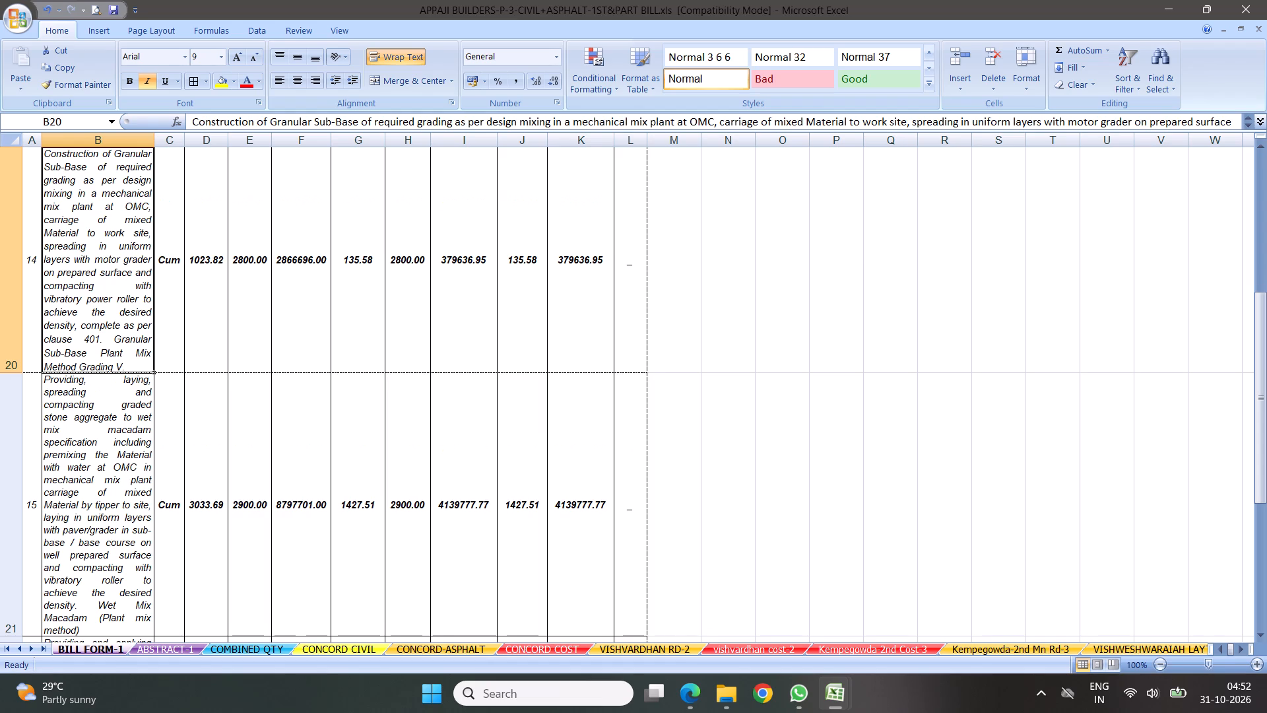
In PACKAGE-3-ROYALTY--1.xls, move the PCC 1:2:4-20mm row below Pavement Quality Concrete-M30 grade, directly above the Total row.
click(832, 694)
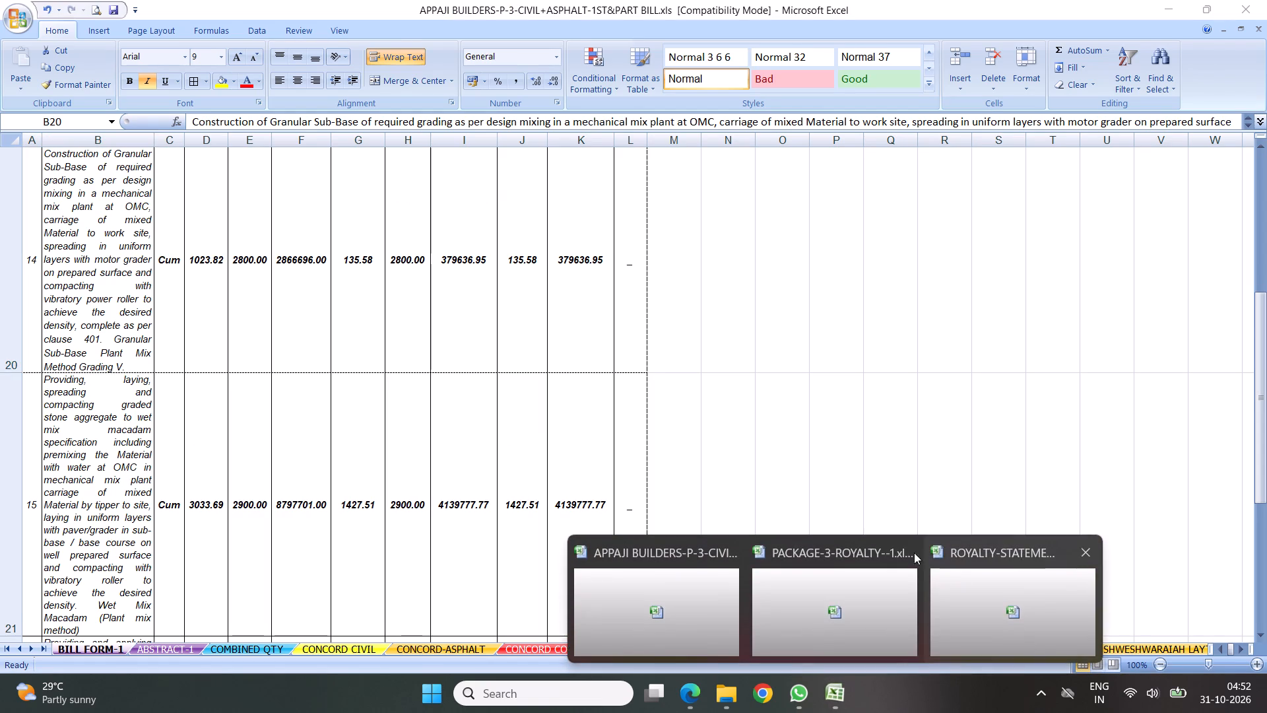
click(870, 564)
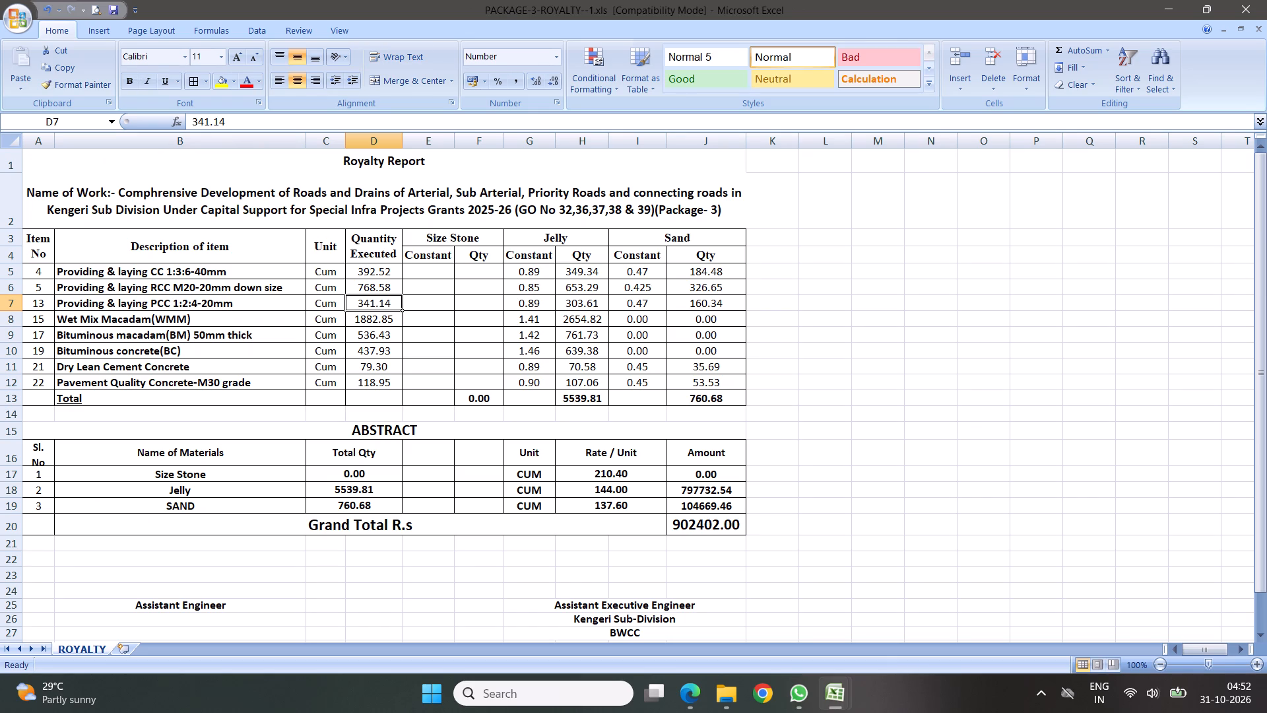
click(134, 308)
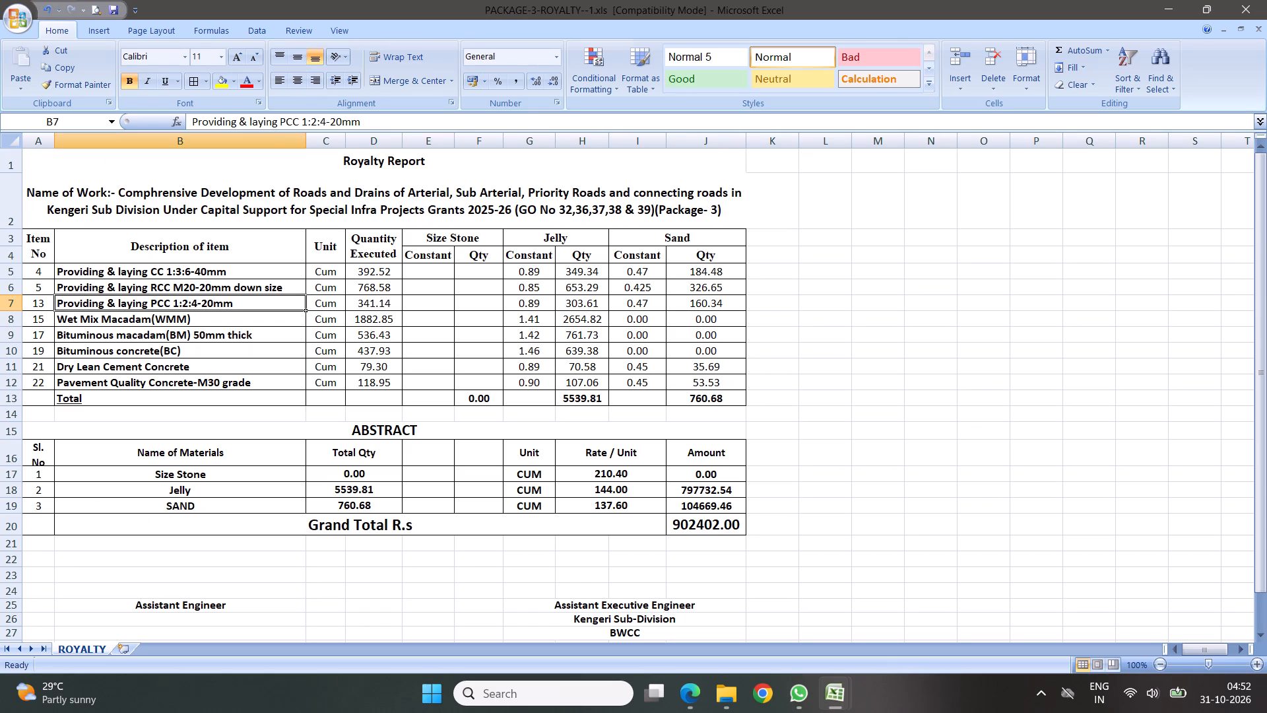
click(11, 304)
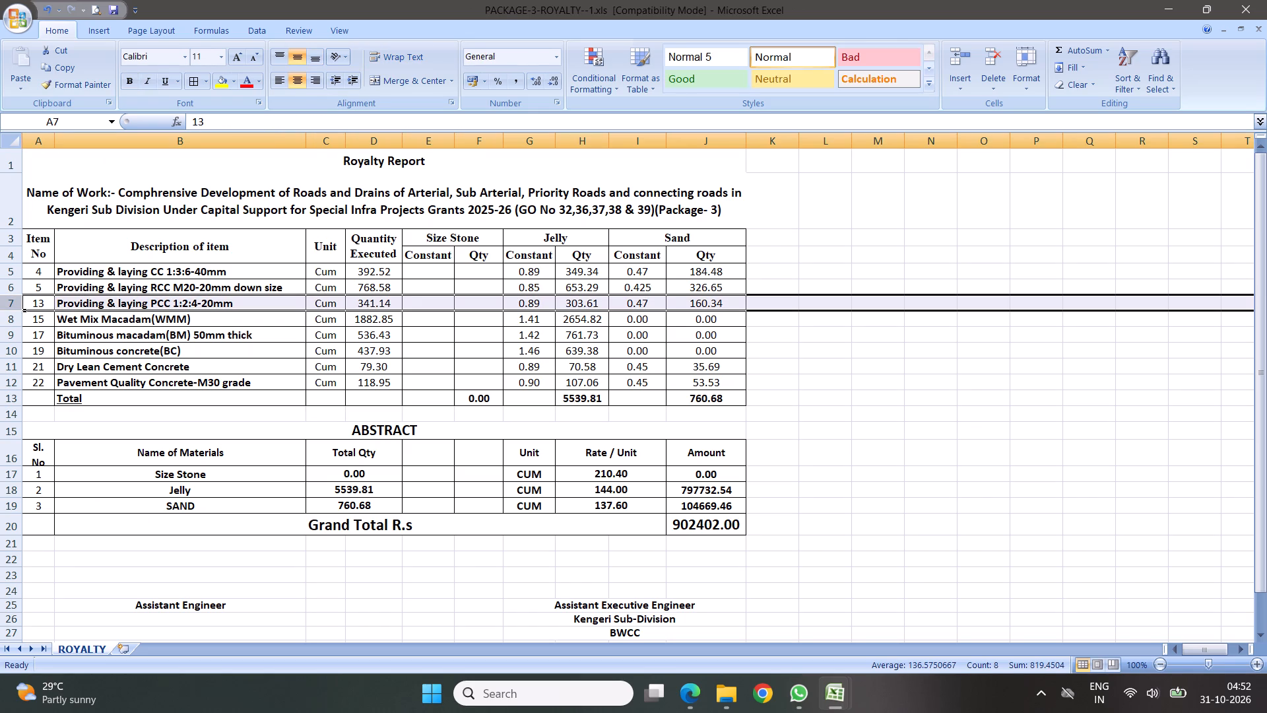
right_click(11, 304)
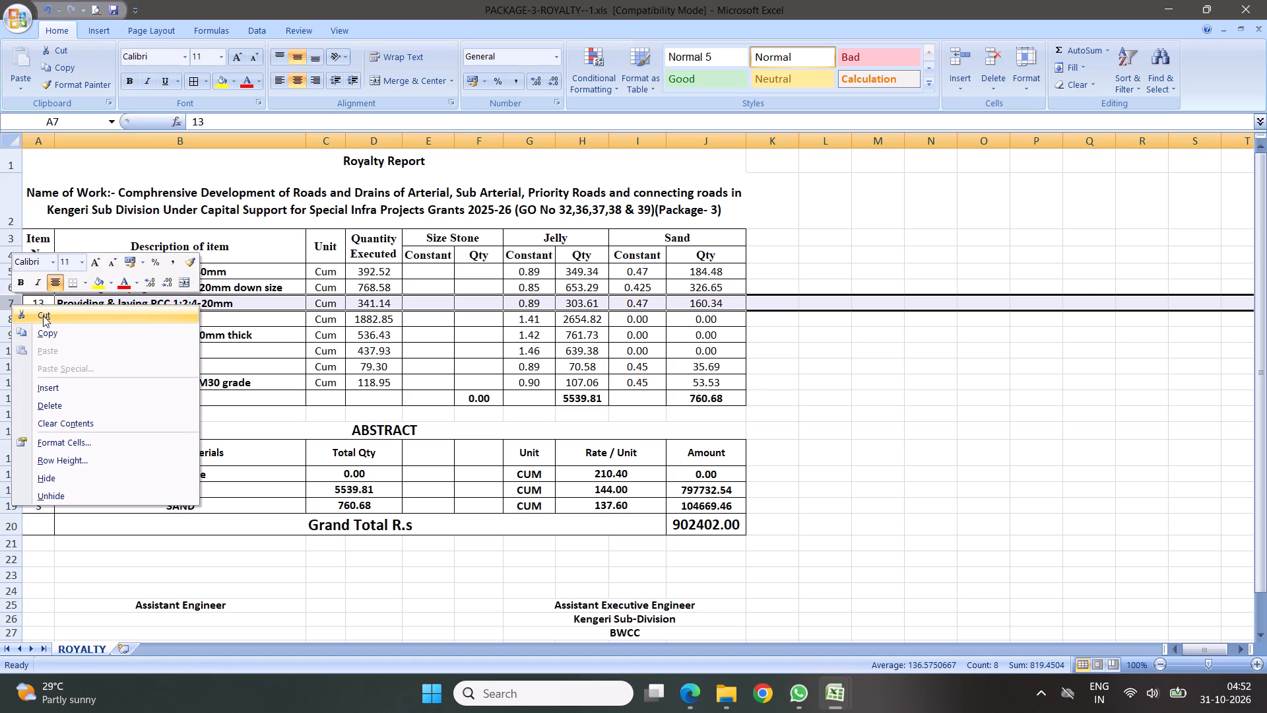
click(43, 316)
right_click(13, 397)
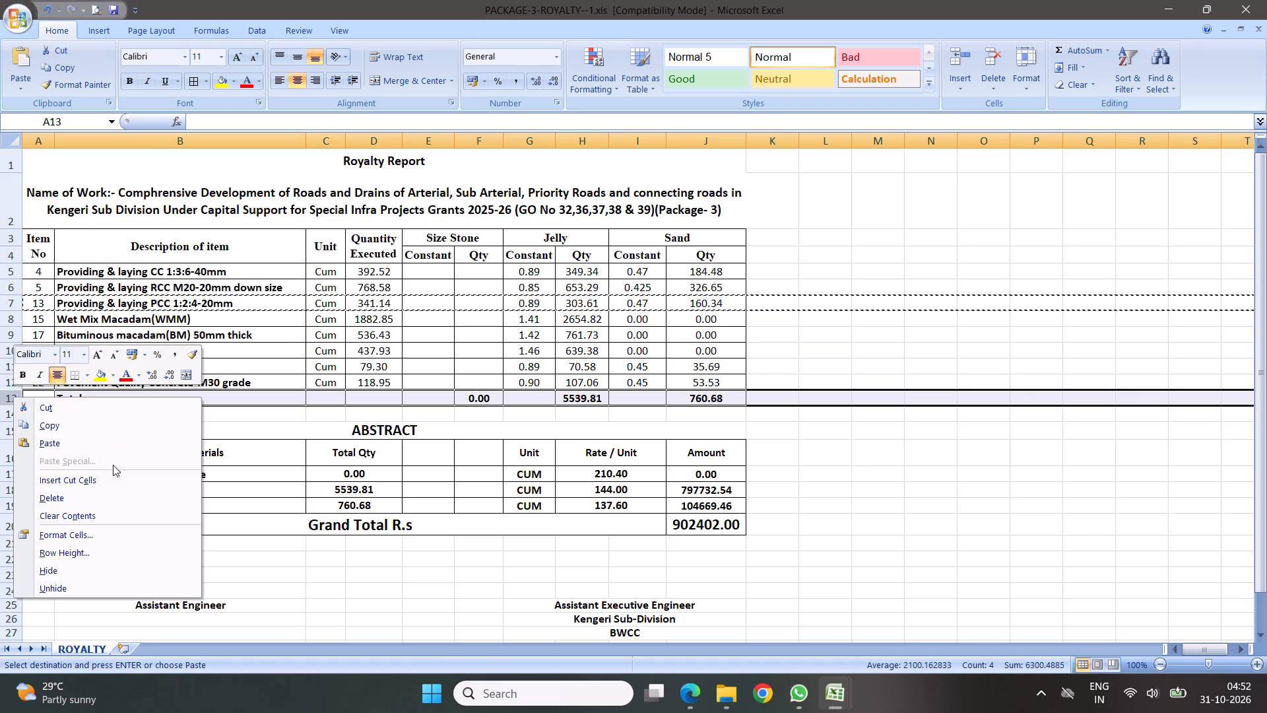
click(88, 479)
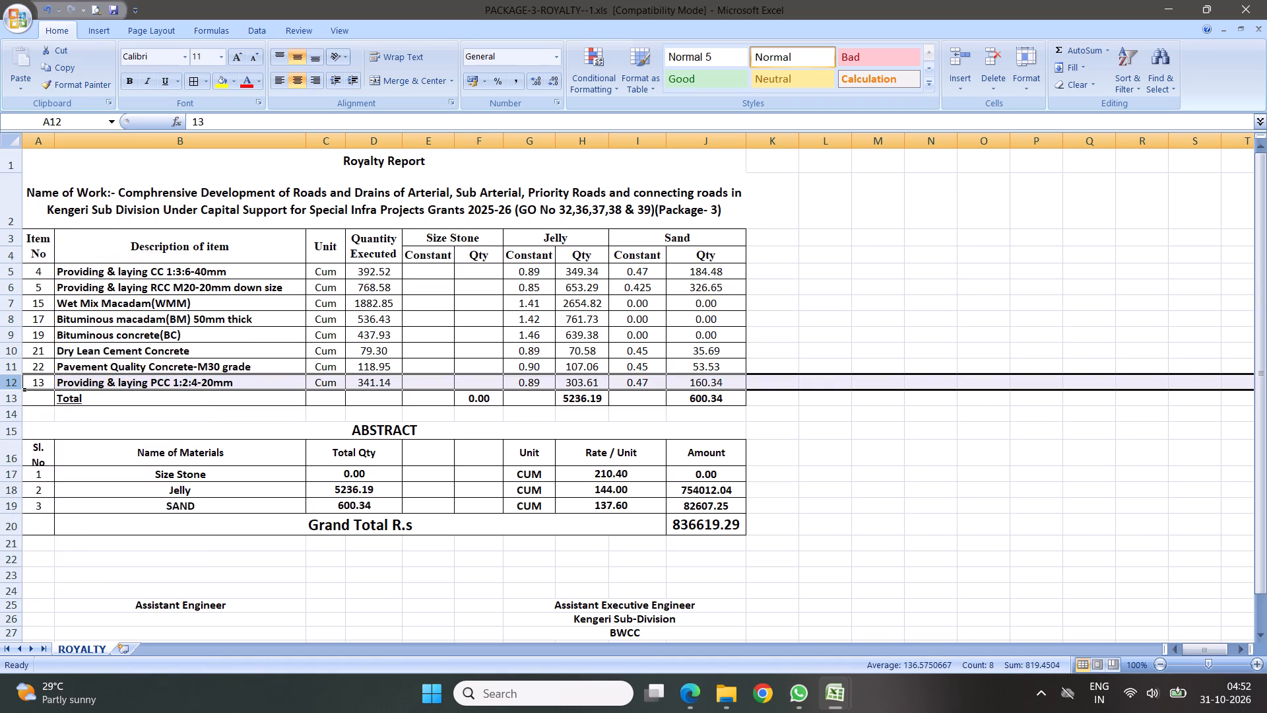
Go to the royalty report's Wet Mix Macadam item, and return to the Granular Sub-Base item on the BILL FORM-1 sheet to compare.
click(115, 306)
click(843, 696)
click(692, 588)
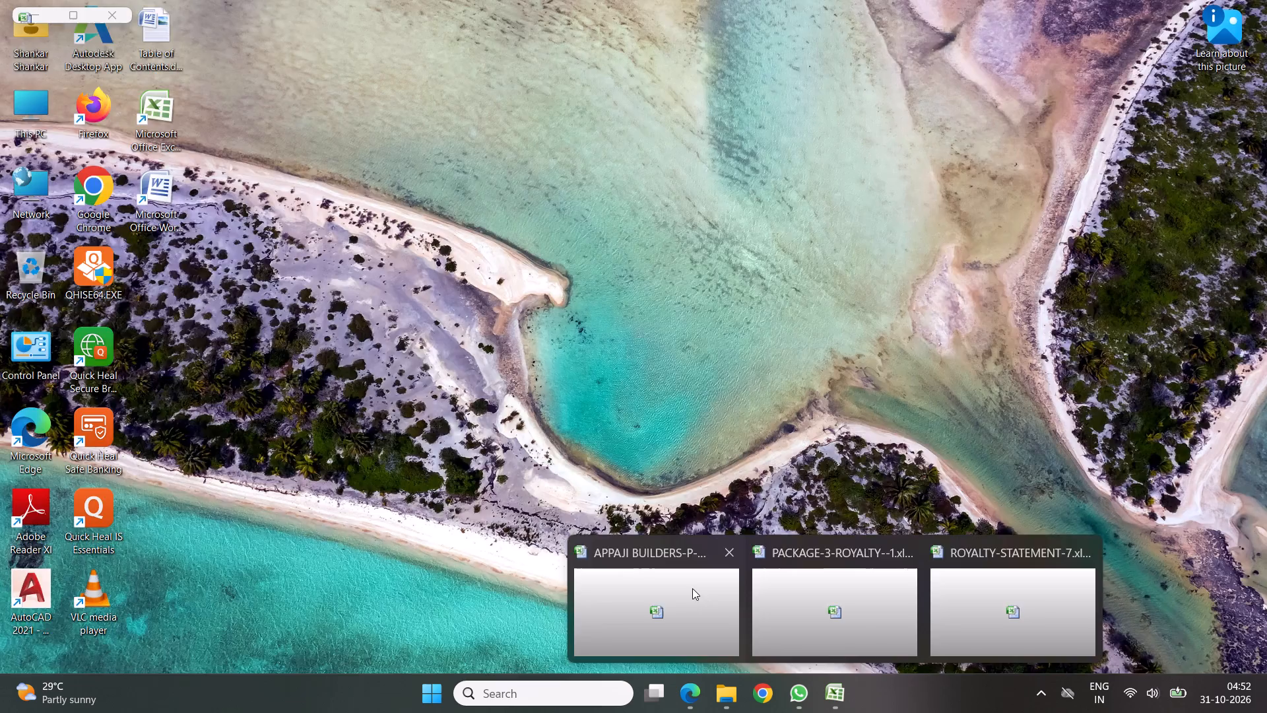
click(90, 259)
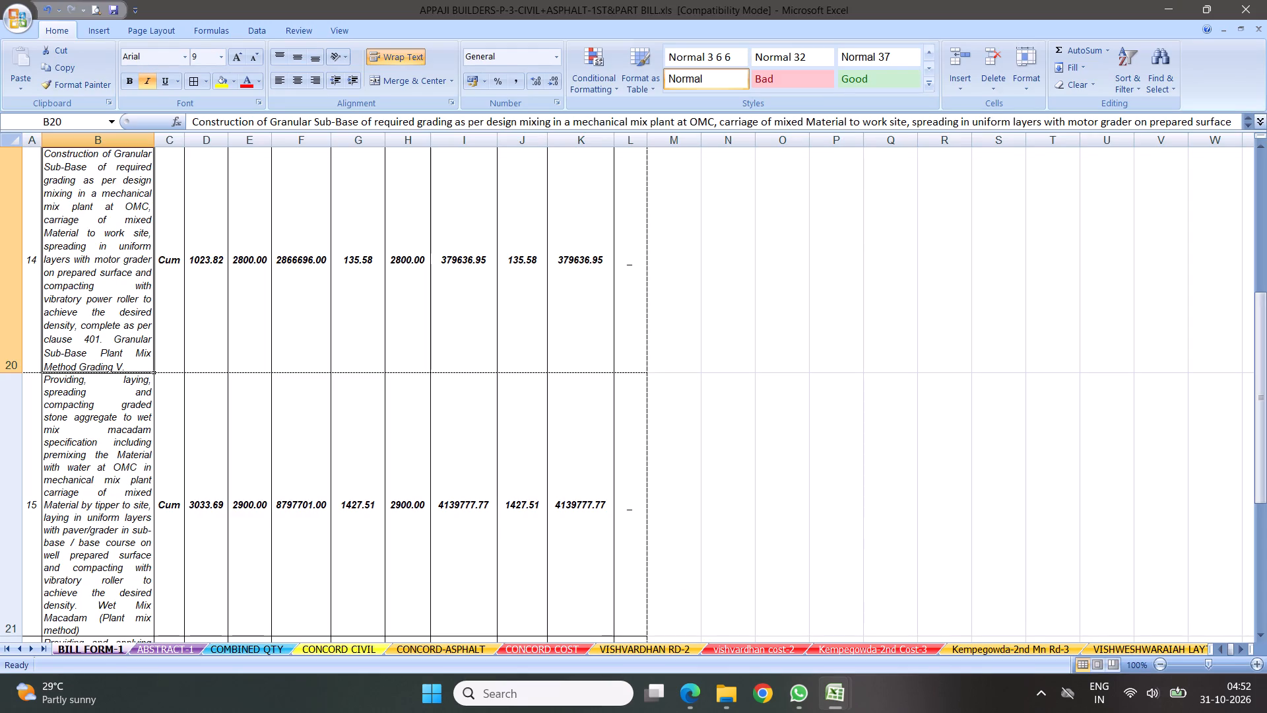
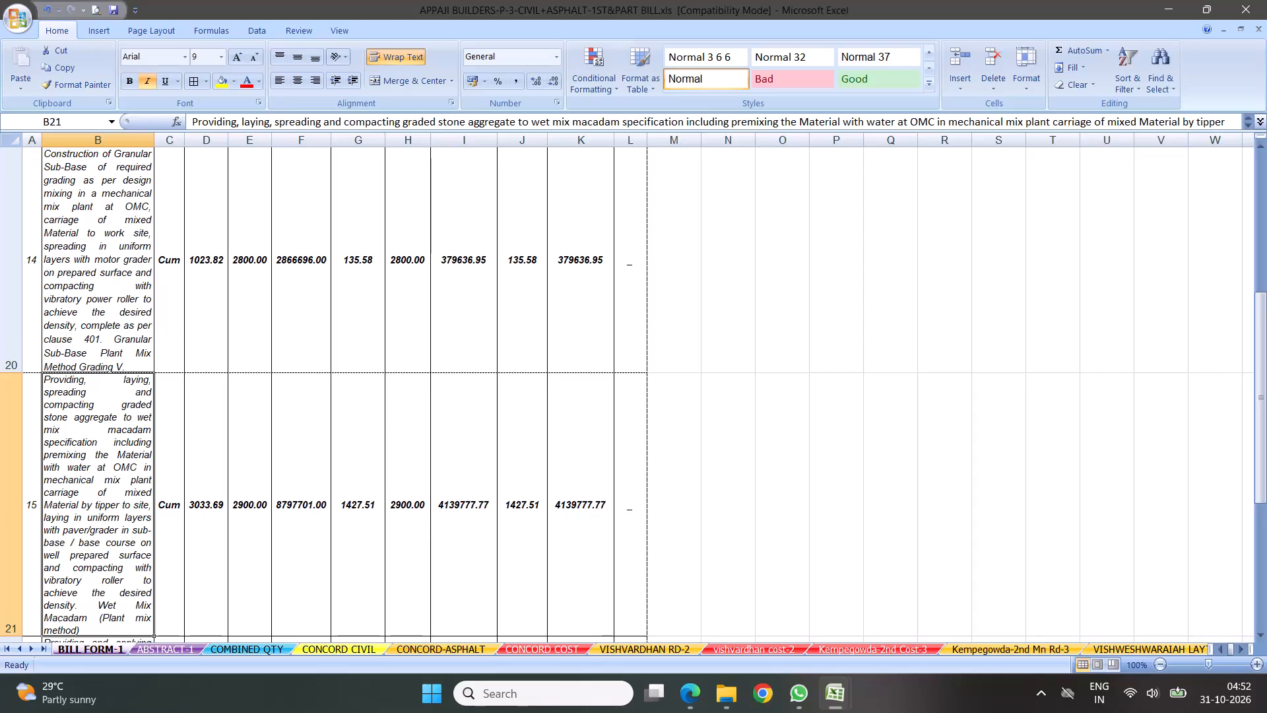
In PACKAGE-3-ROYALTY--1.xls, set the Wet Mix Macadam (WMM) executed quantity to 1427.52.
click(844, 688)
click(808, 566)
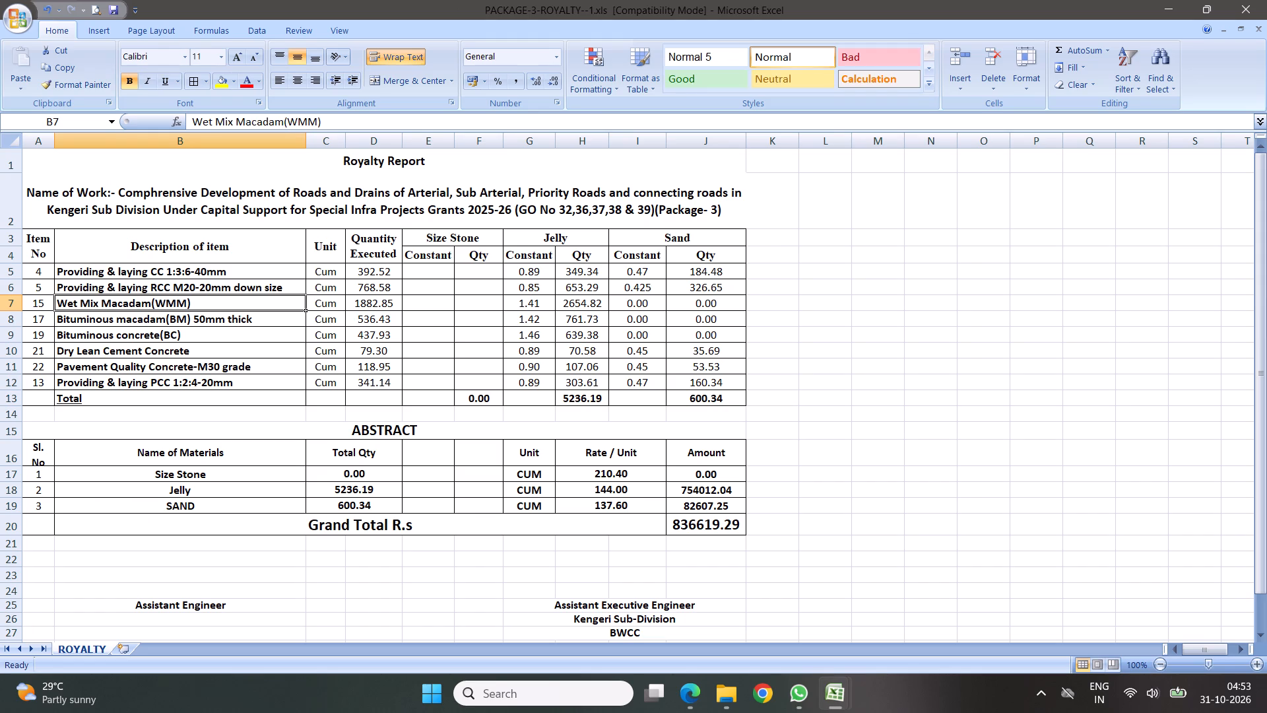
click(373, 308)
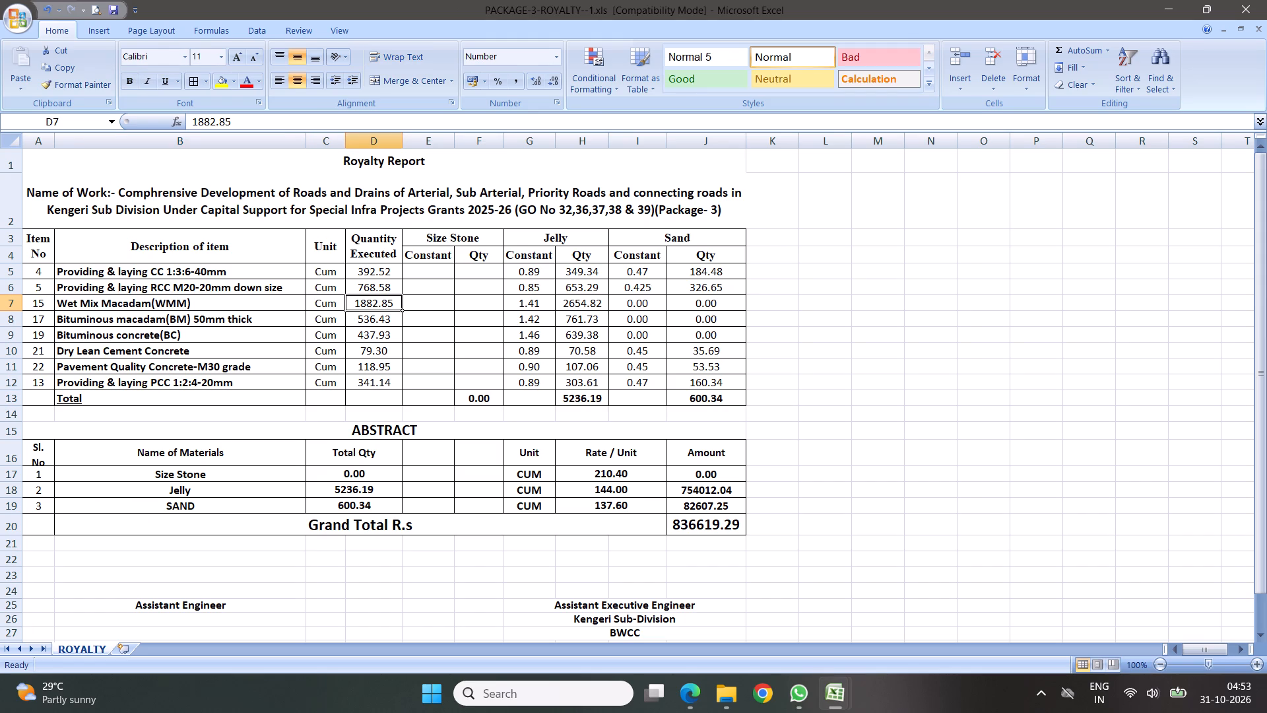
text(1427.52)
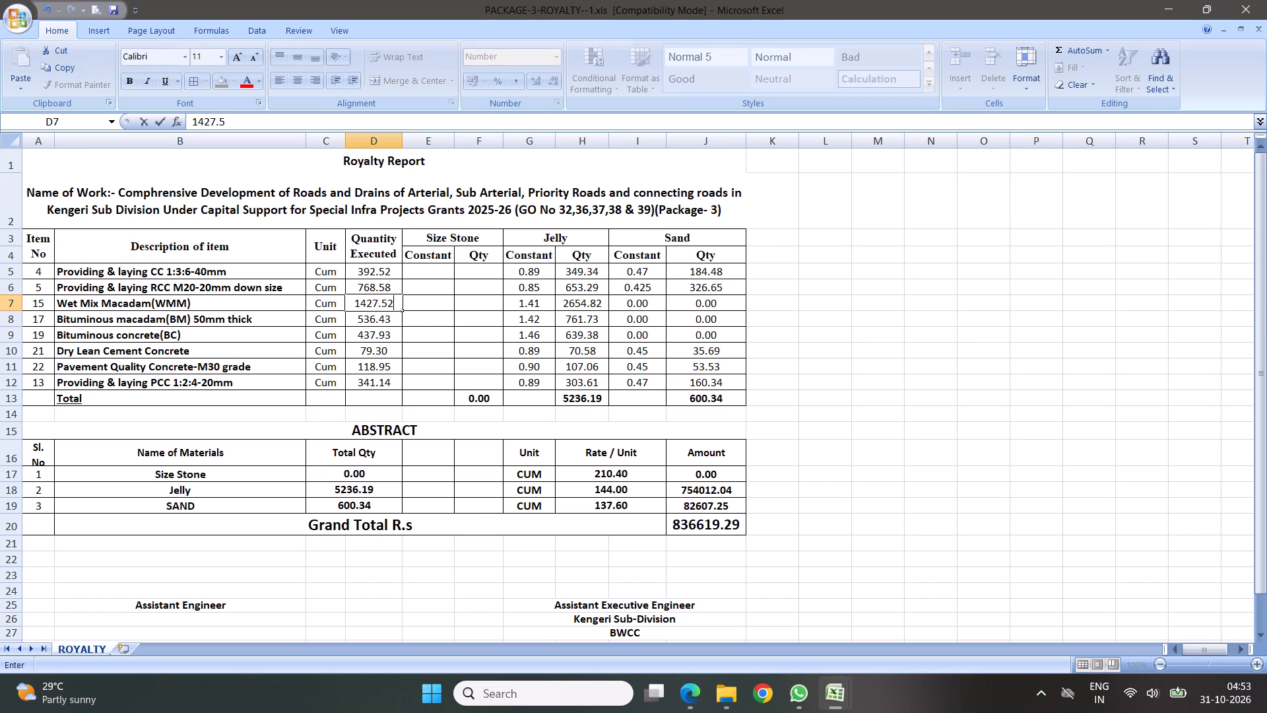
key(Return)
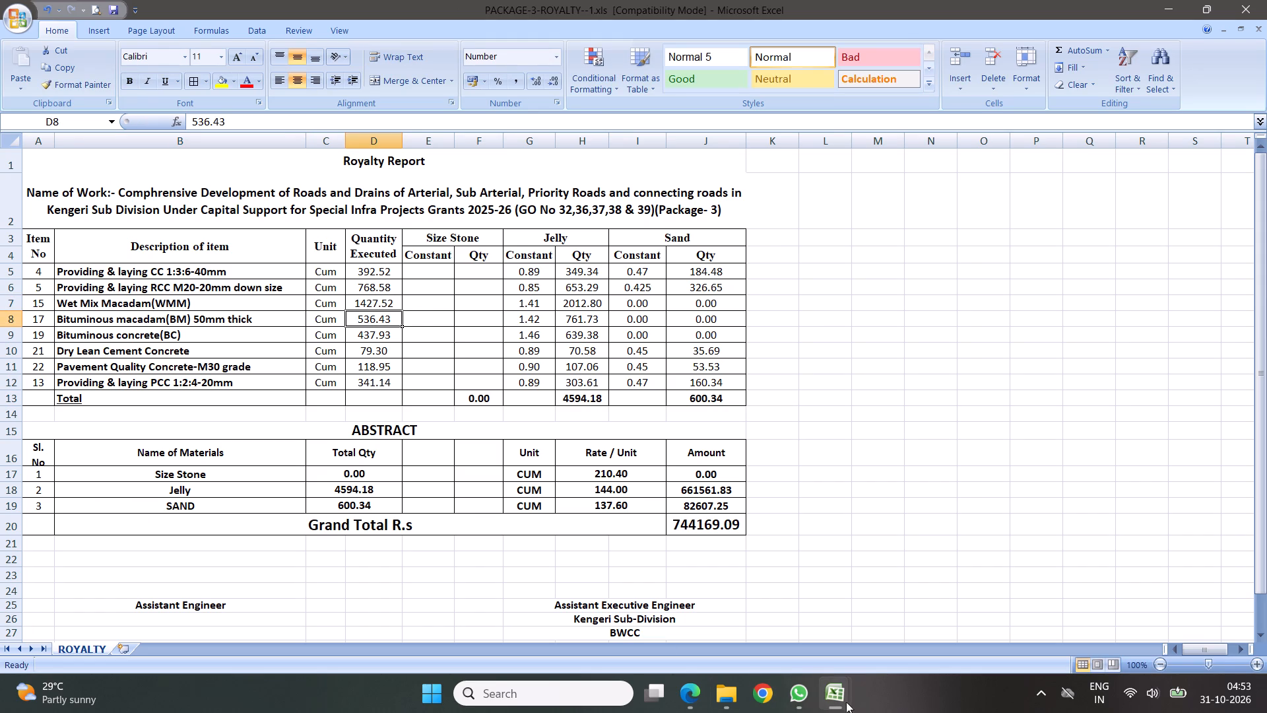
Look up Bituminous Macadam item 17 on the BILL FORM-1 sheet and set the royalty report's Bituminous macadam (BM) executed quantity to 515.42.
click(835, 693)
click(707, 581)
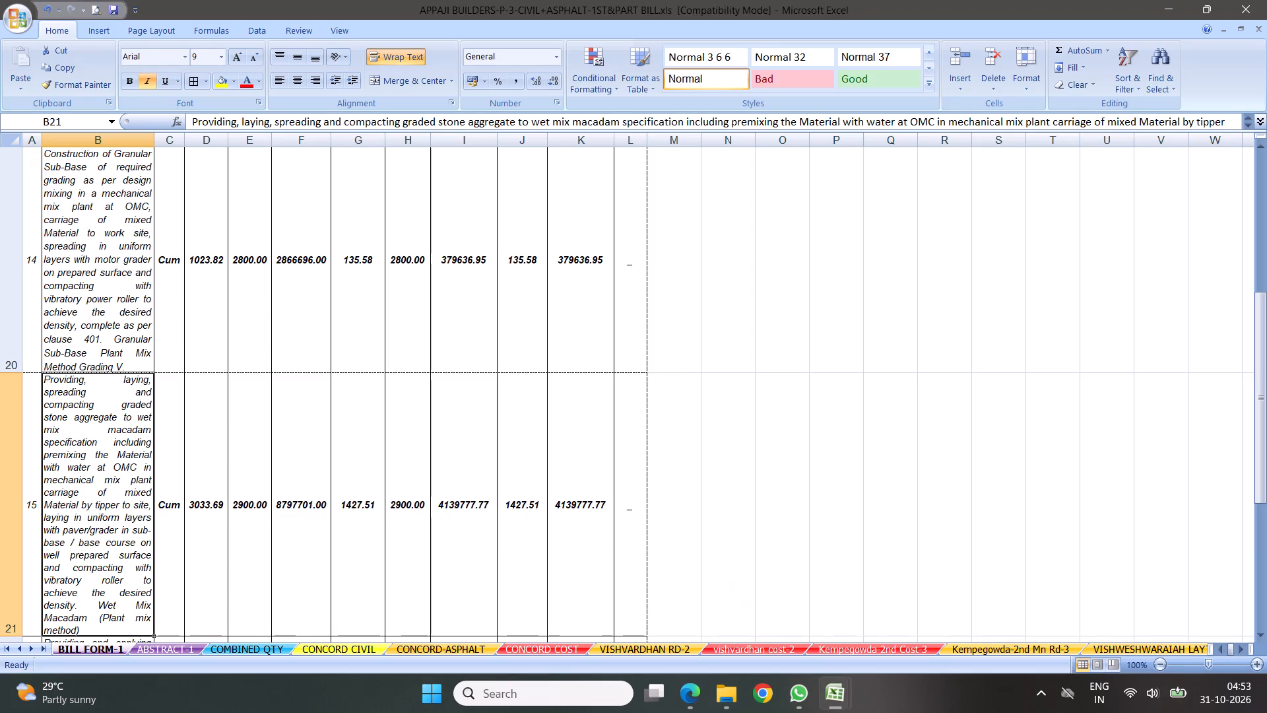
key(Return)
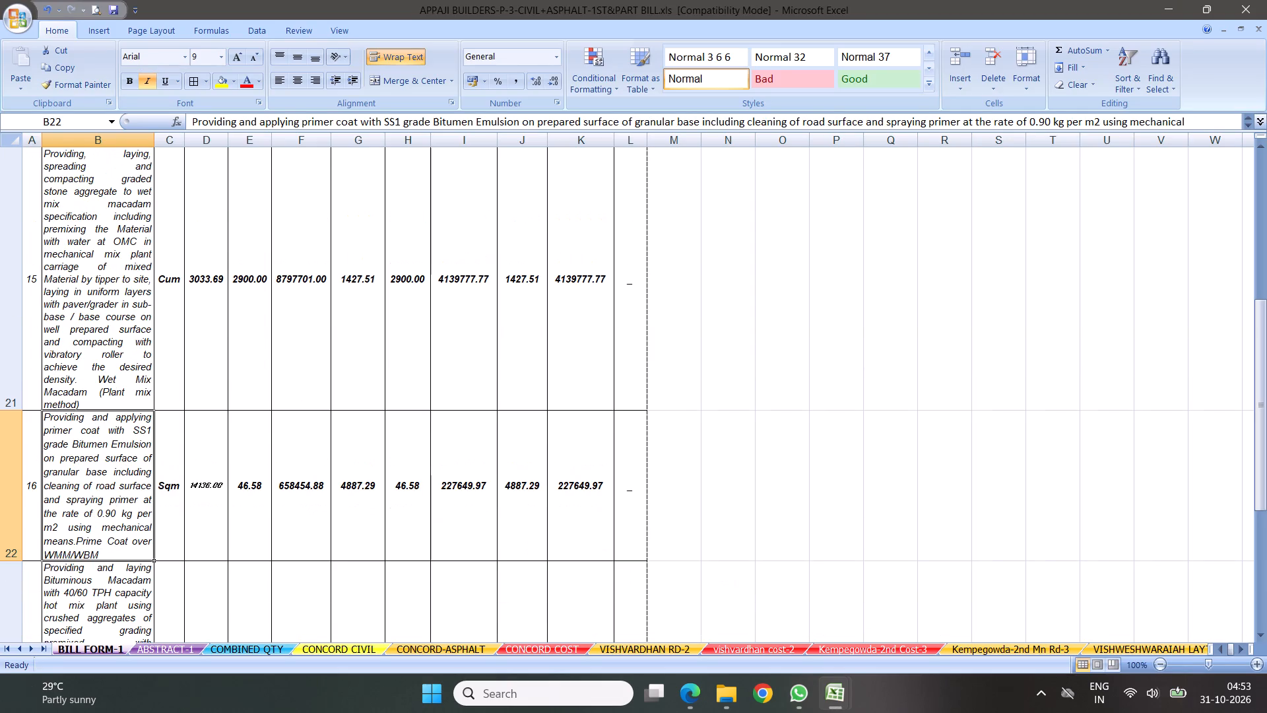
key(Return)
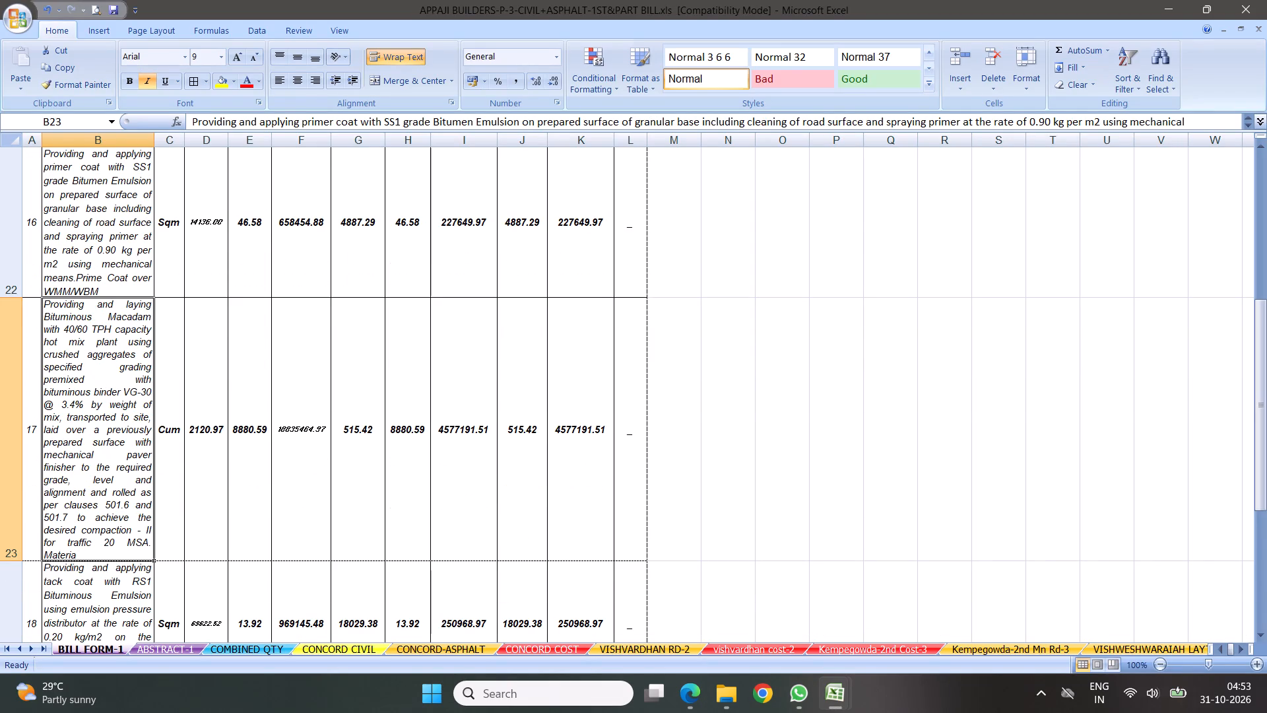
click(831, 695)
click(816, 586)
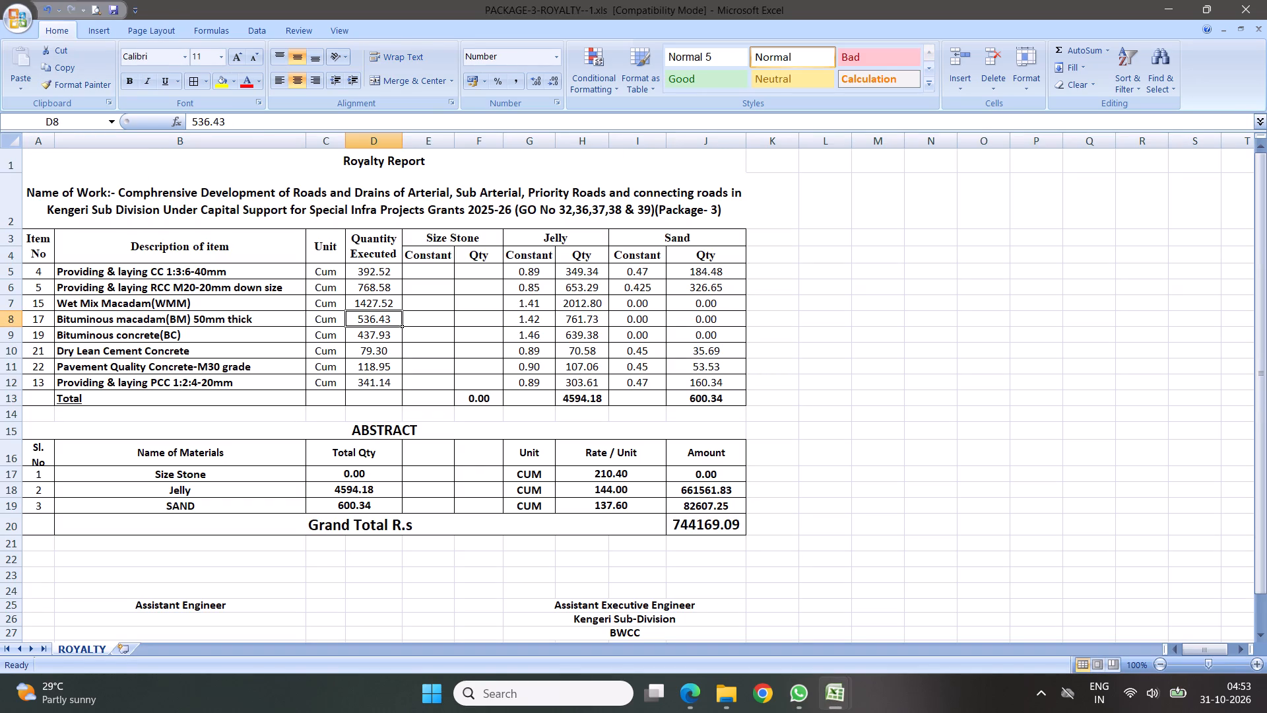
text(515.42)
key(Return)
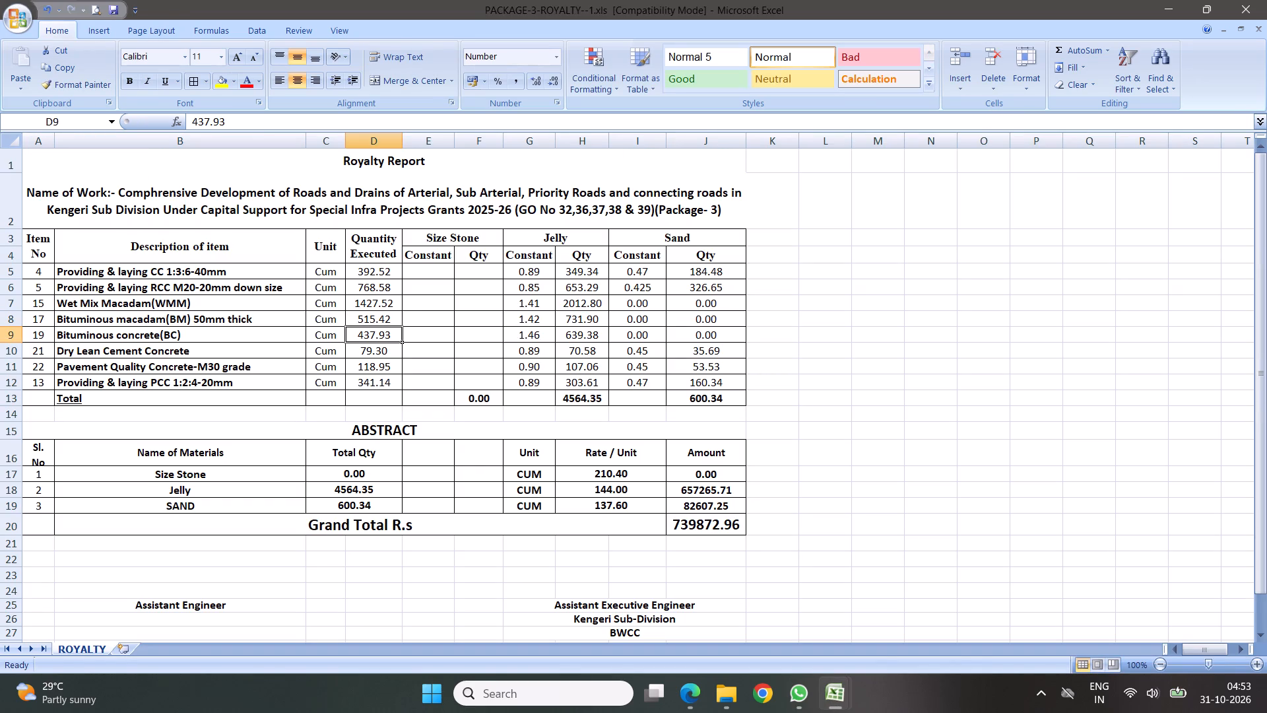
Check Bituminous Concrete item 19 on the BILL FORM-1 sheet against the royalty report's Bituminous concrete (BC) executed quantity.
click(834, 694)
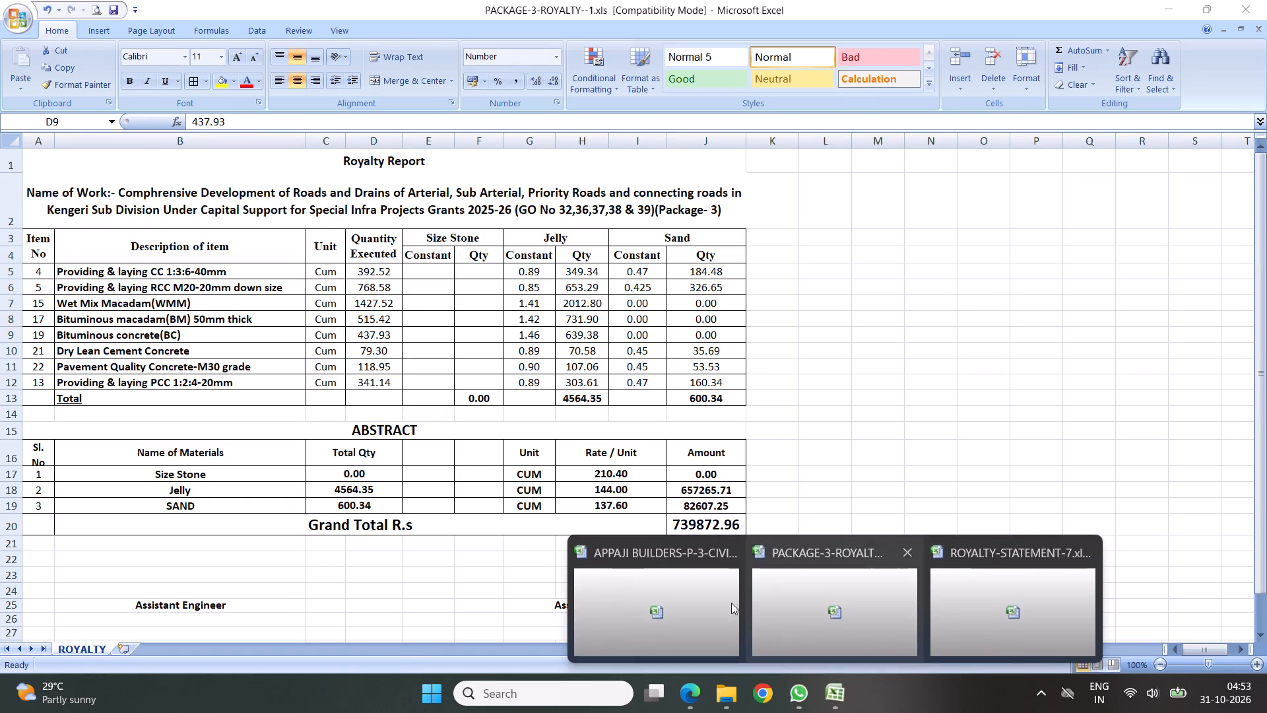
click(680, 574)
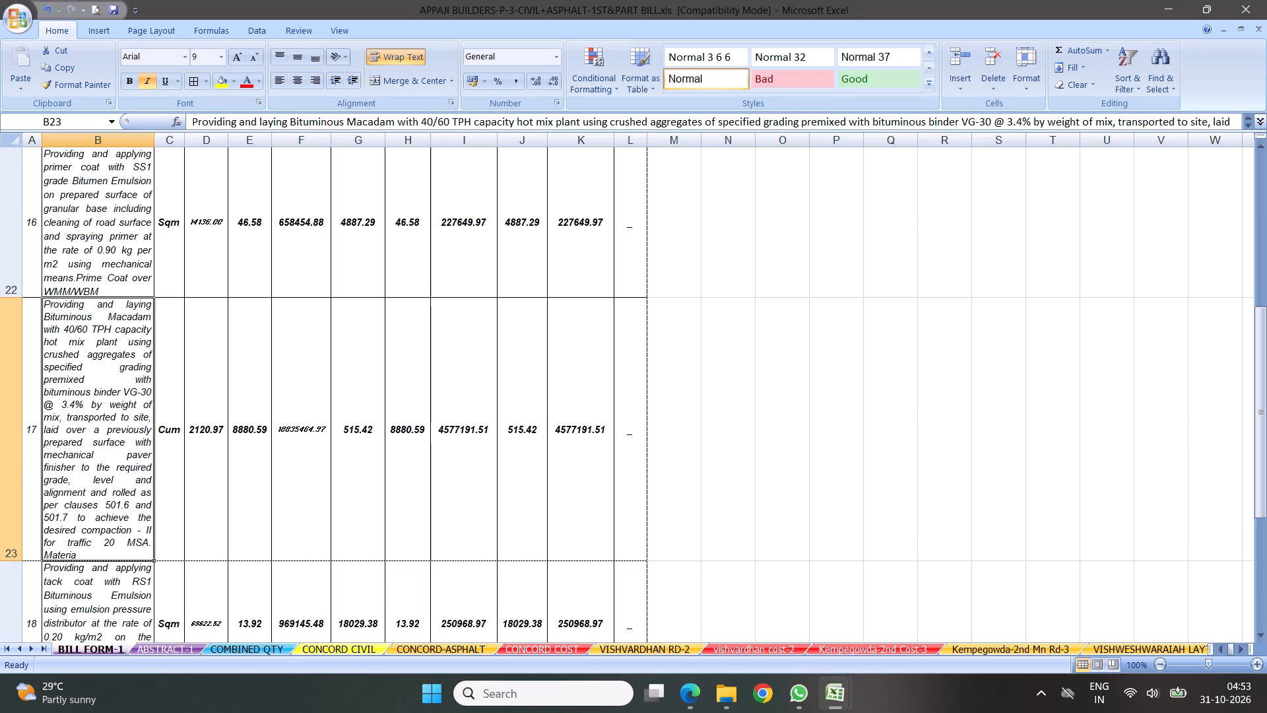
key(Return)
key(Return)
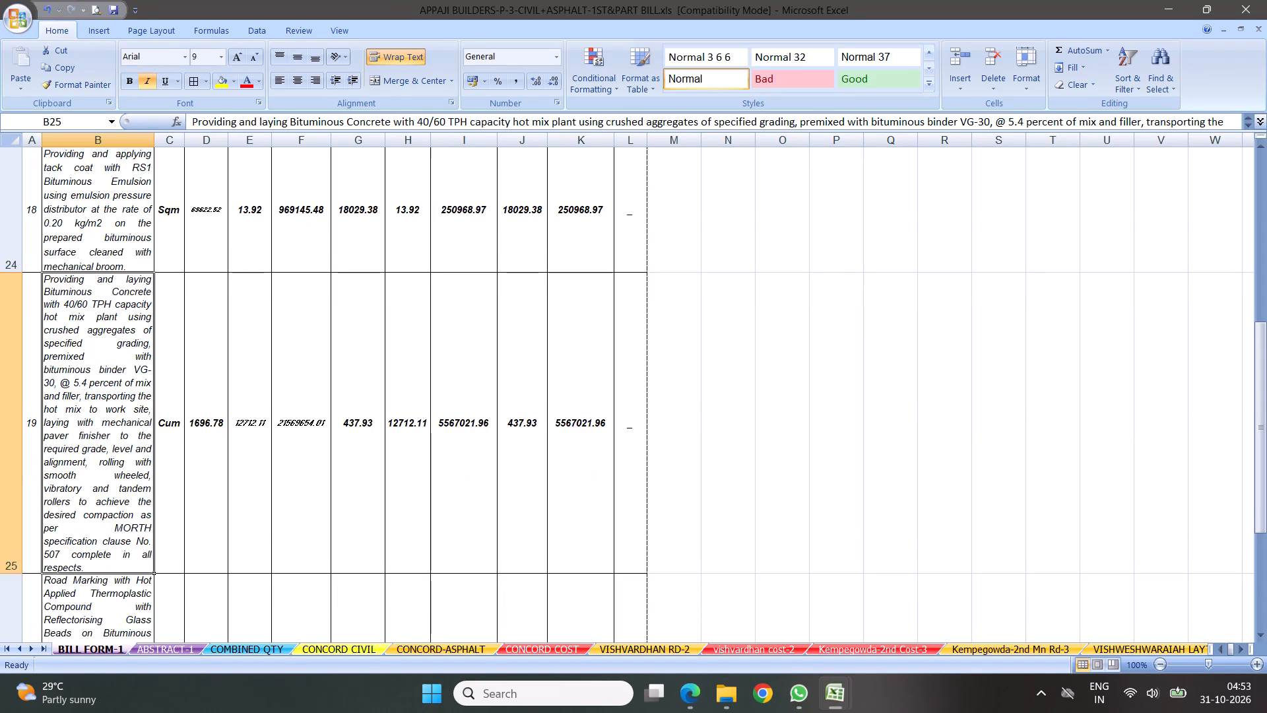
click(839, 689)
click(826, 595)
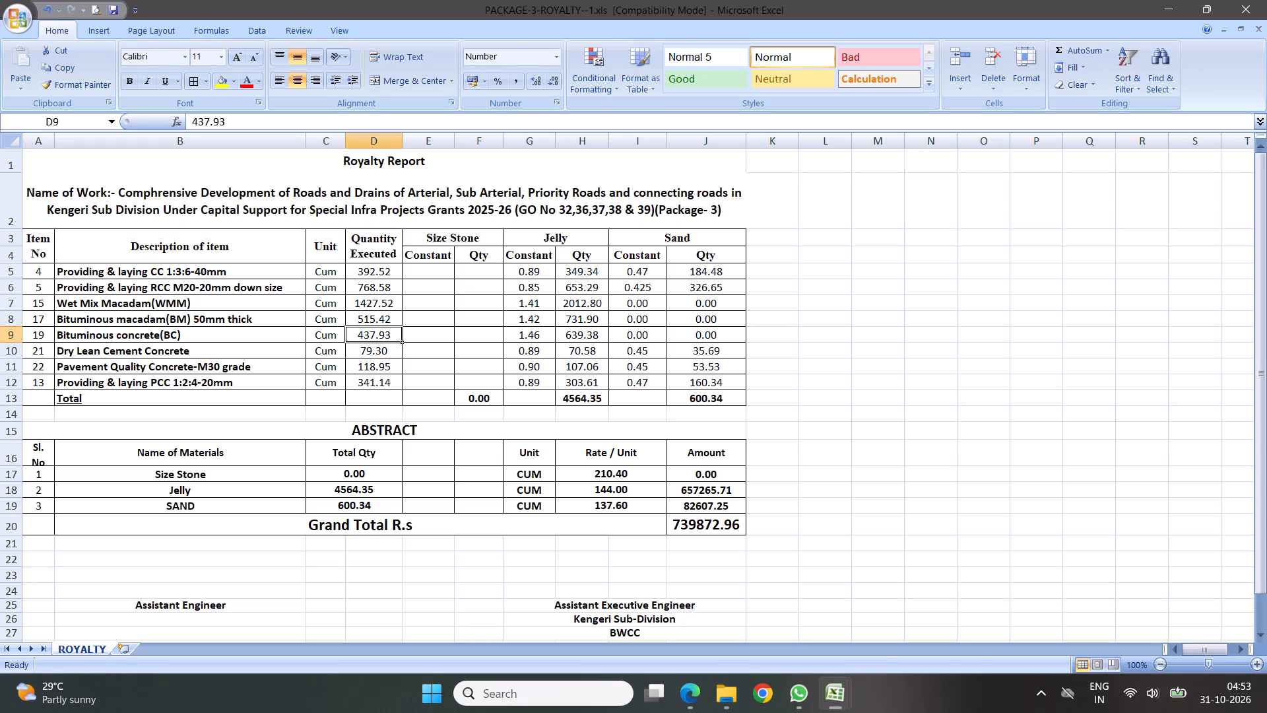
Look up items 21 and 22 on the BILL FORM-1 sheet and set the royalty report's Dry Lean Cement Concrete executed quantity to 135.58.
click(109, 344)
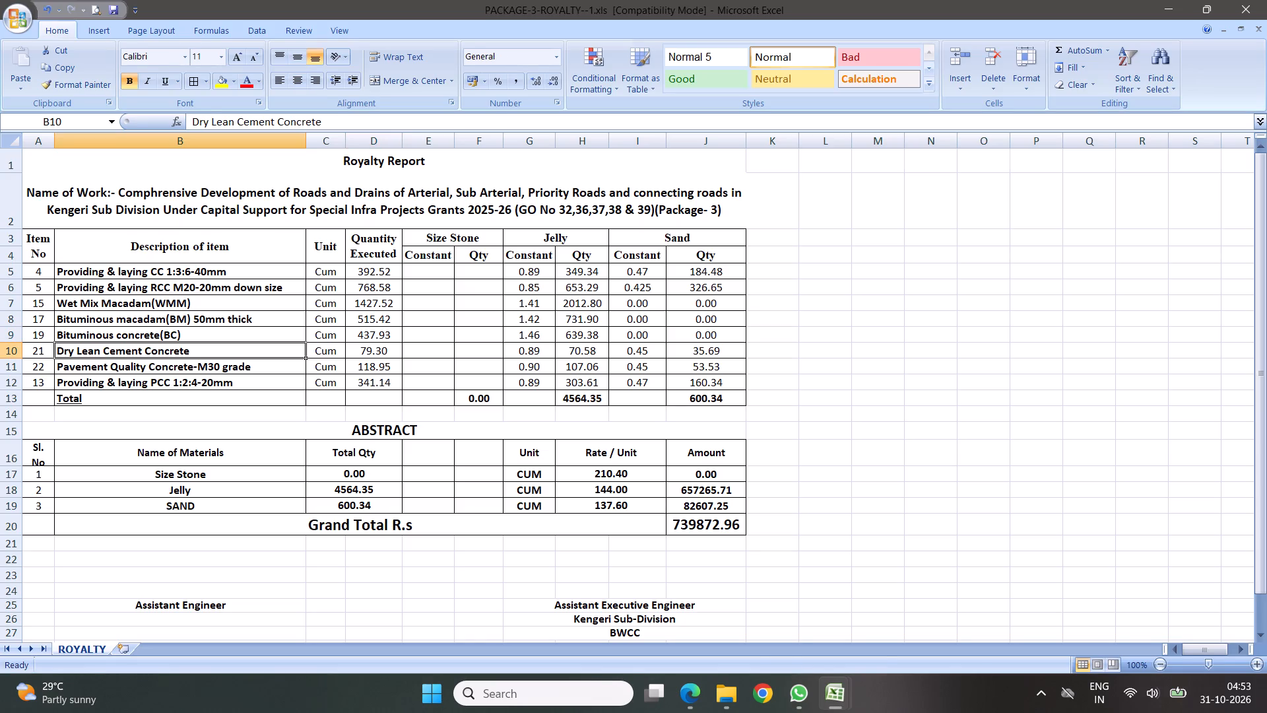
click(837, 692)
click(707, 573)
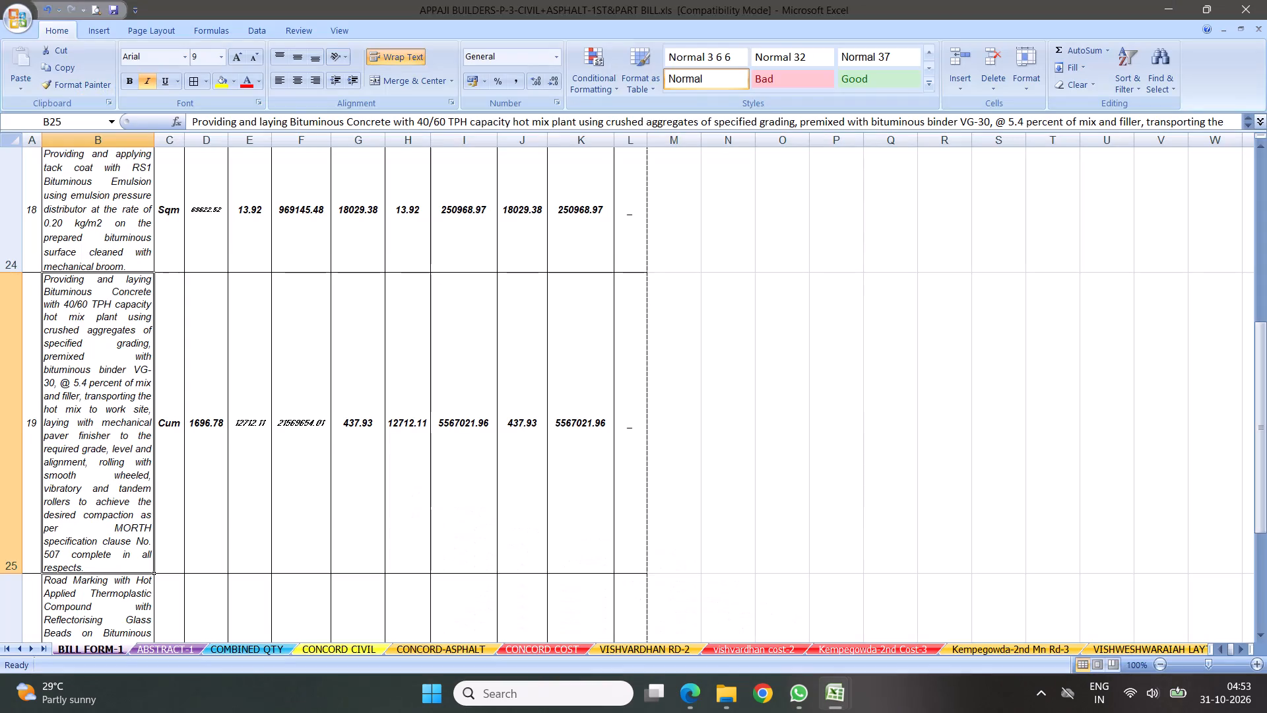
key(Return)
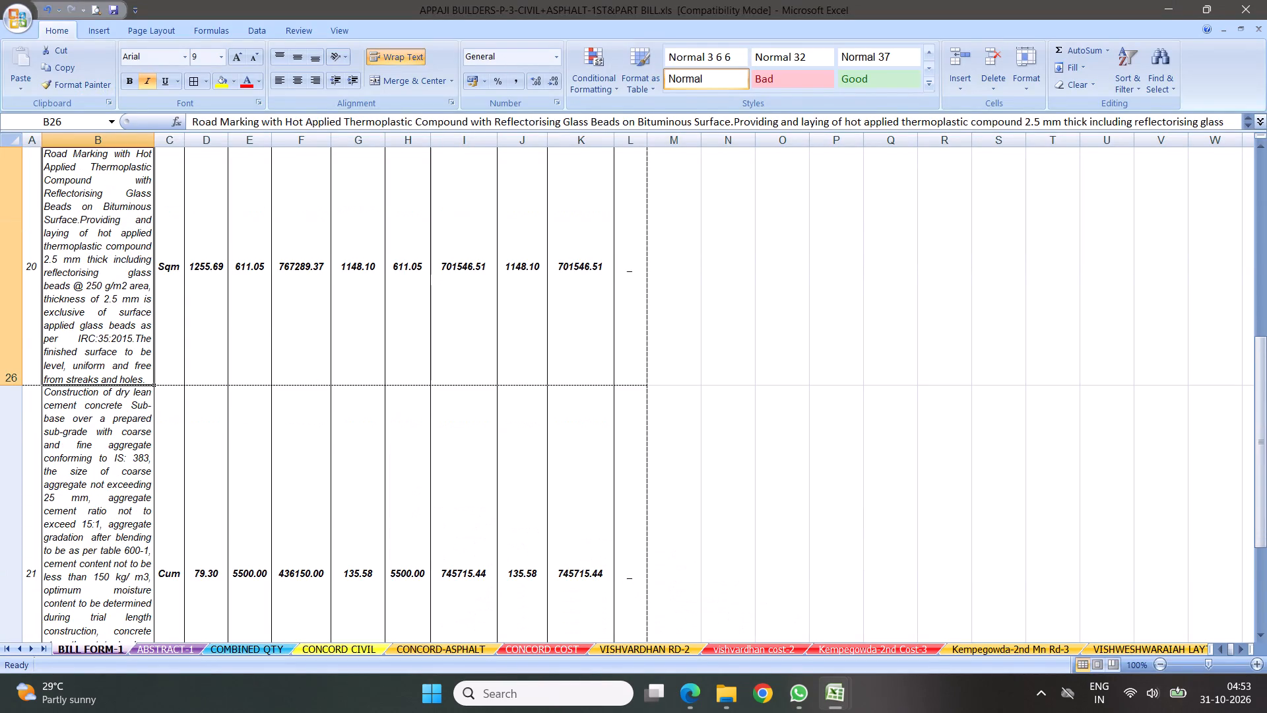
key(Return)
key(Return)
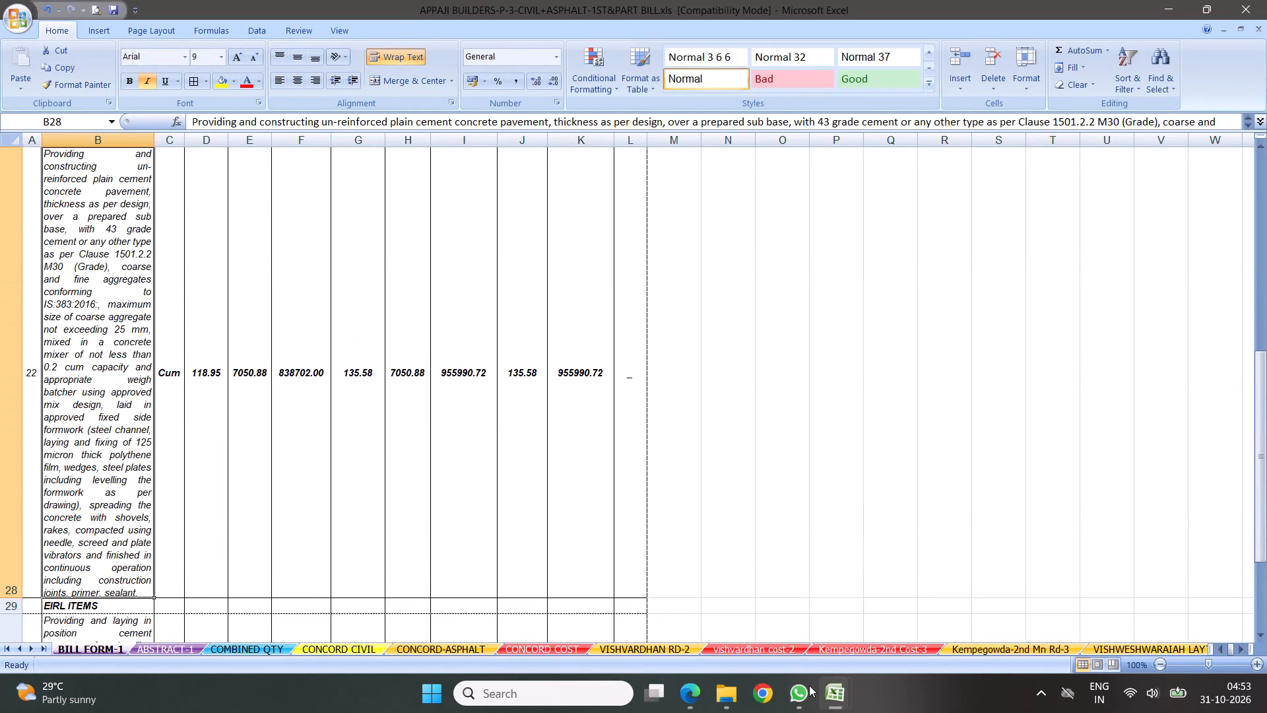
click(833, 690)
click(834, 588)
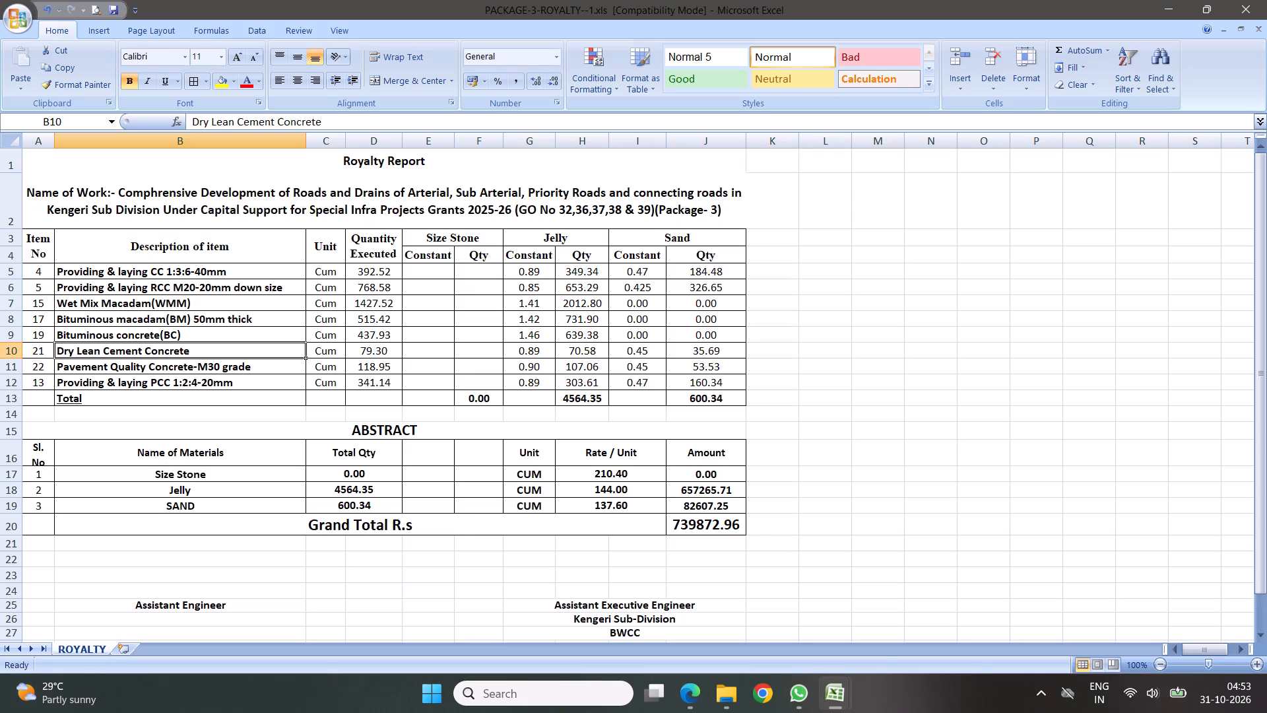
click(371, 354)
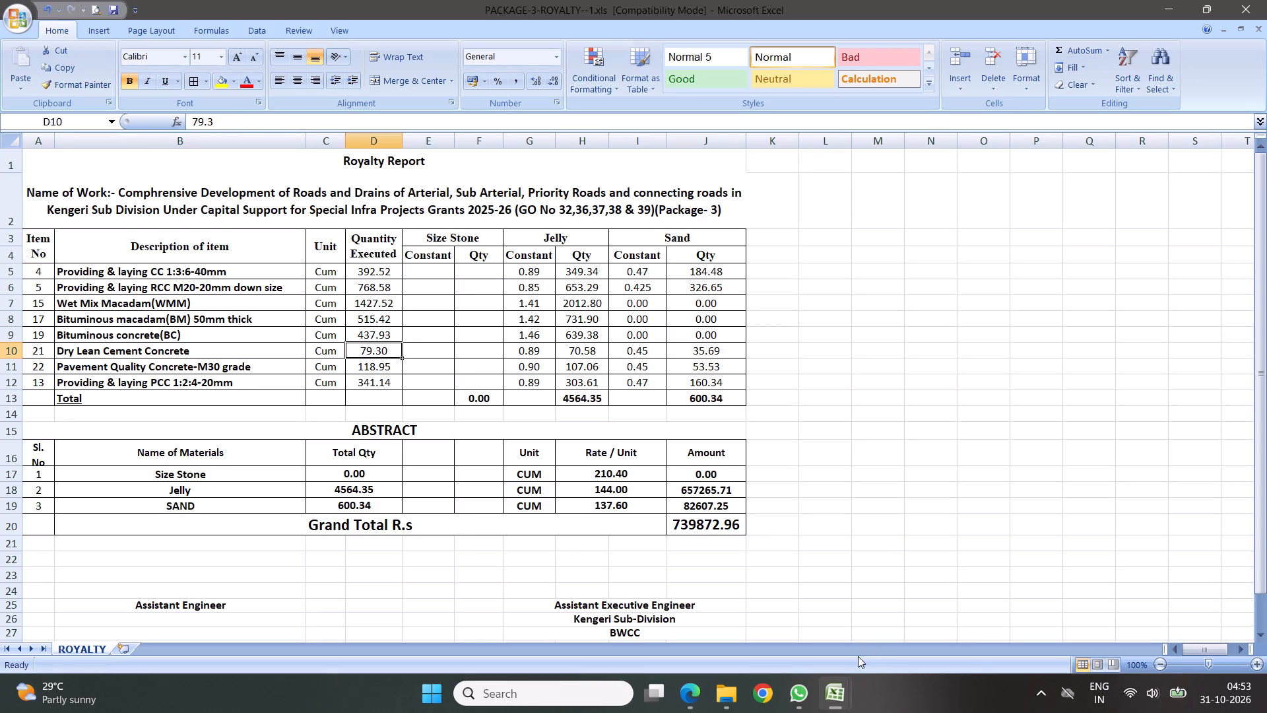
click(830, 695)
click(698, 586)
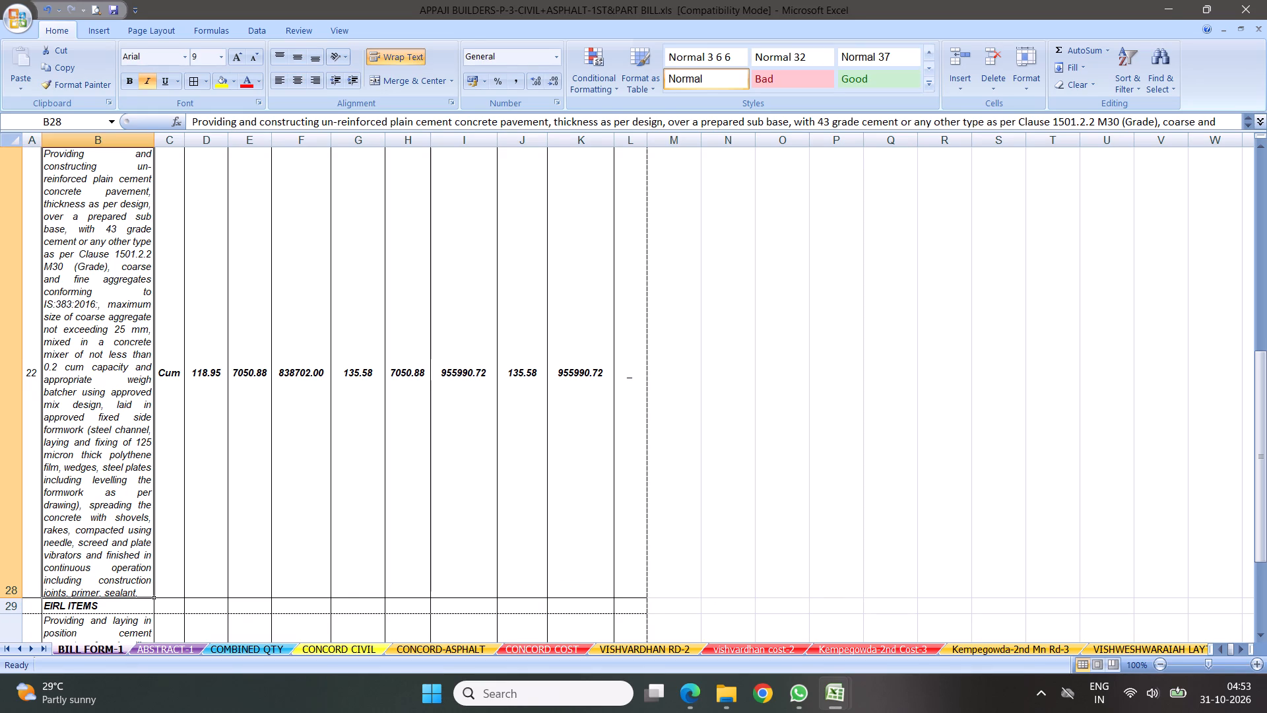
click(833, 686)
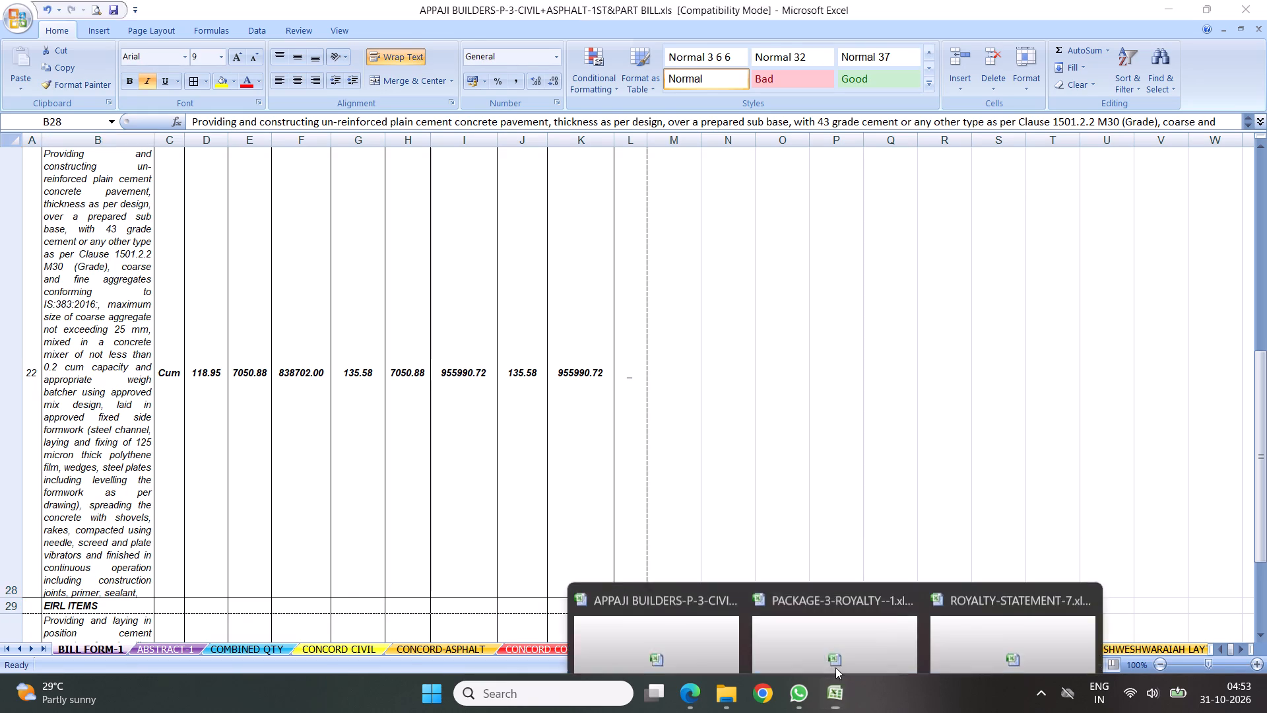
click(816, 572)
text(135.)
text(58)
key(Return)
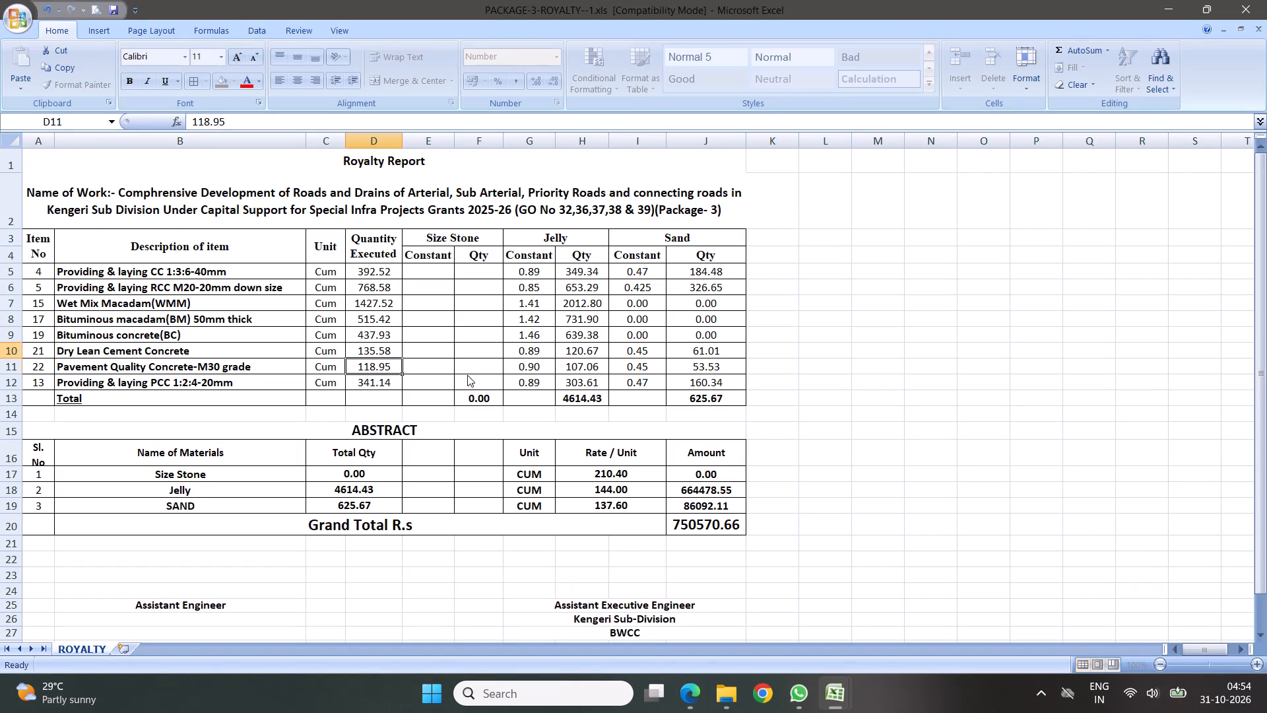
Set the royalty report's Pavement Quality Concrete-M30 grade executed quantity to 135.58.
text(138)
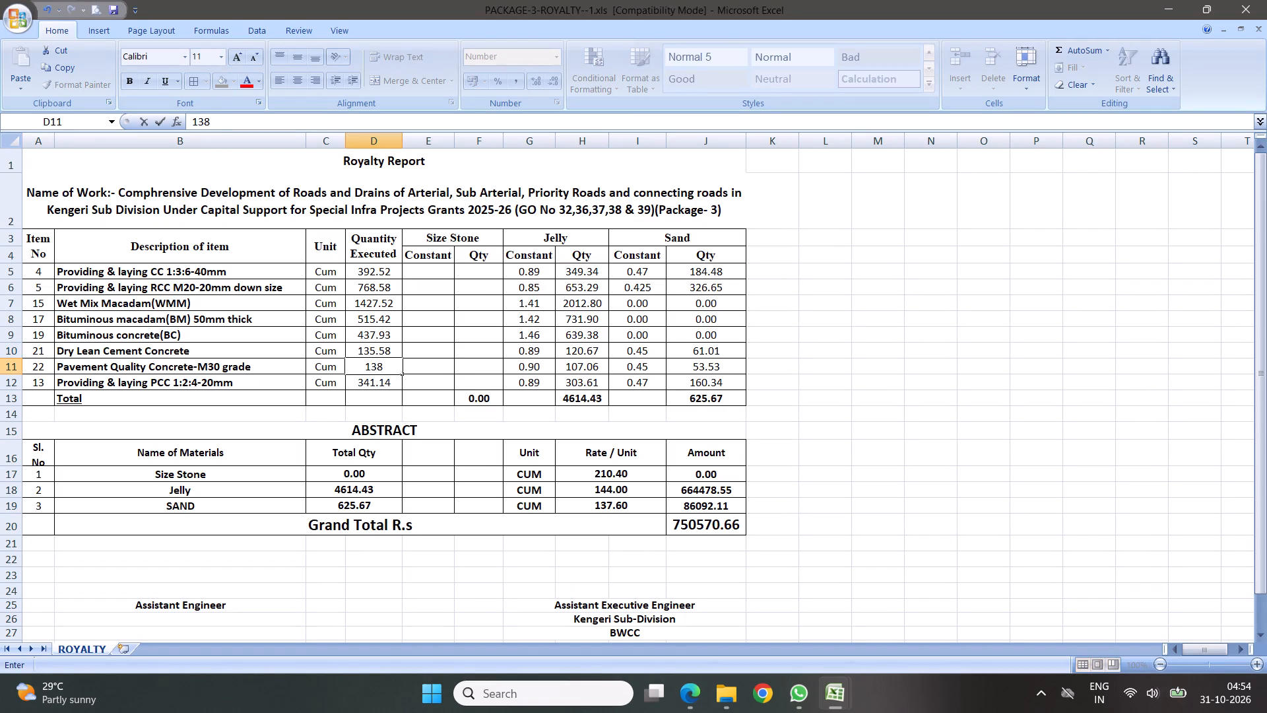
key(BackSpace)
text(5.)
text(58)
key(Return)
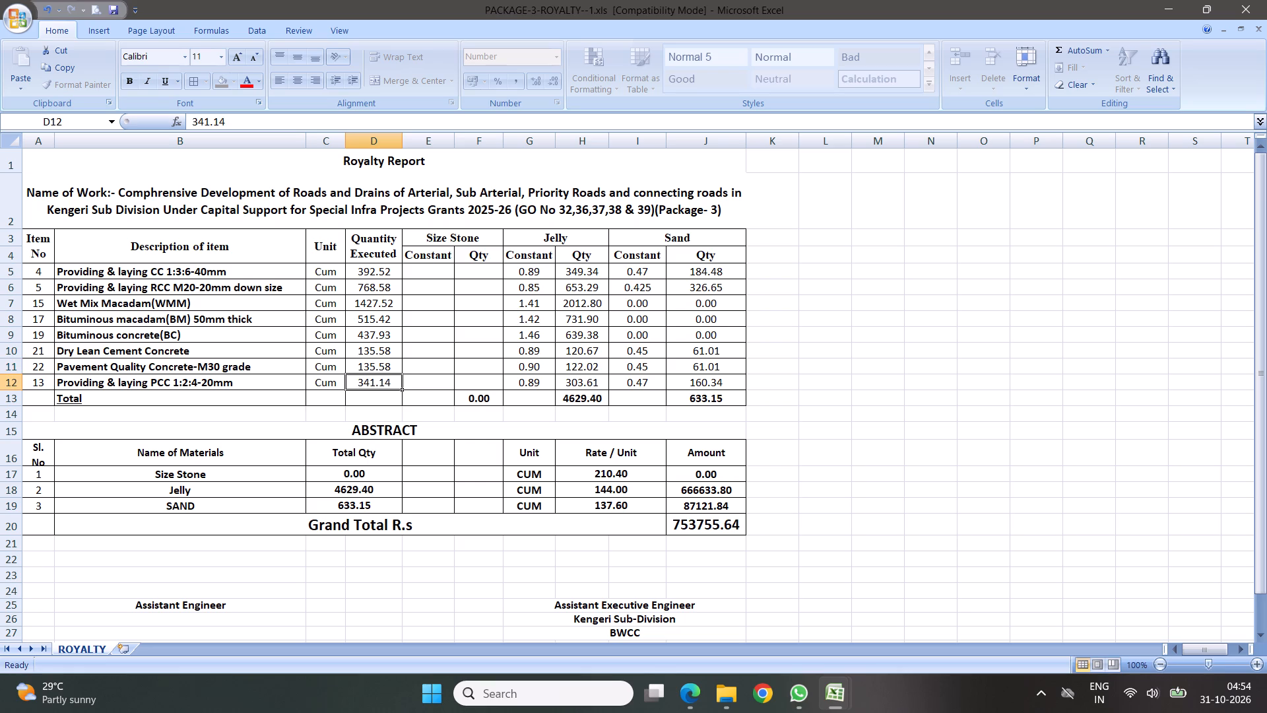
Find the Mix 1:2:4 item under EIRL ITEMS on BILL FORM-1, and set the royalty report's PCC 1:2:4-20mm item number to E1 and quantity to 287.58.
click(839, 696)
click(674, 582)
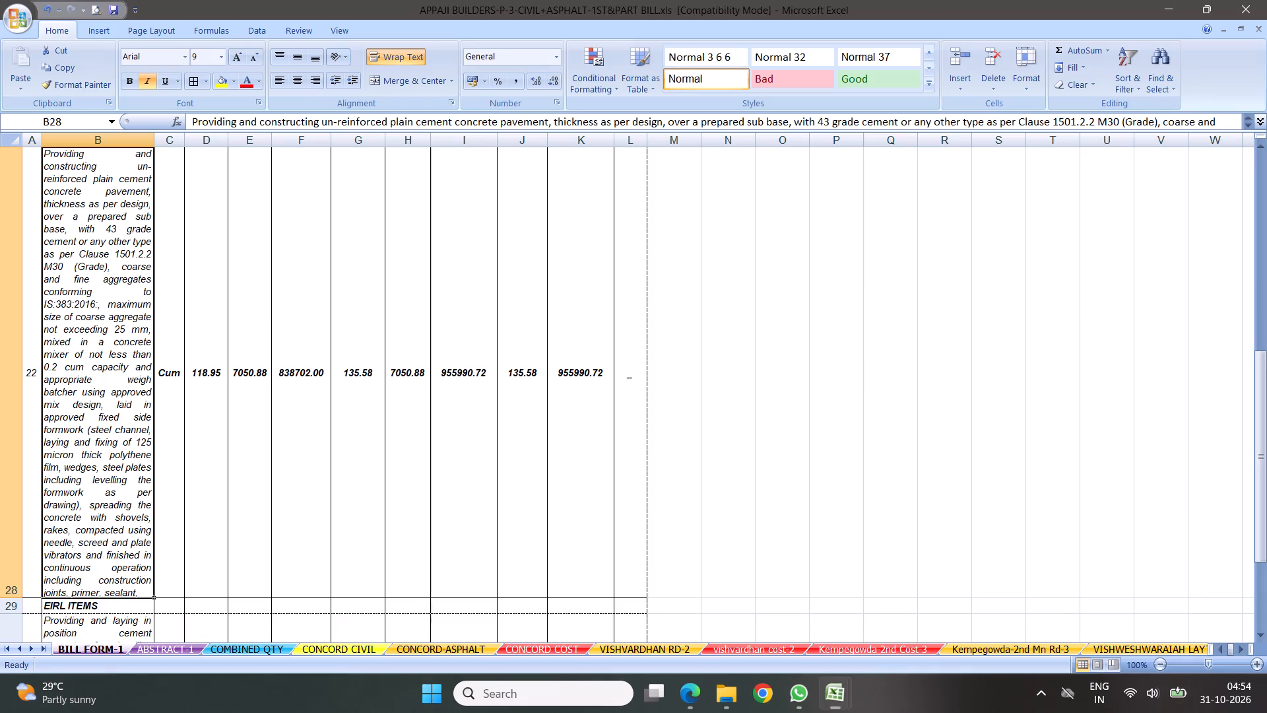
key(Return)
key(Return)
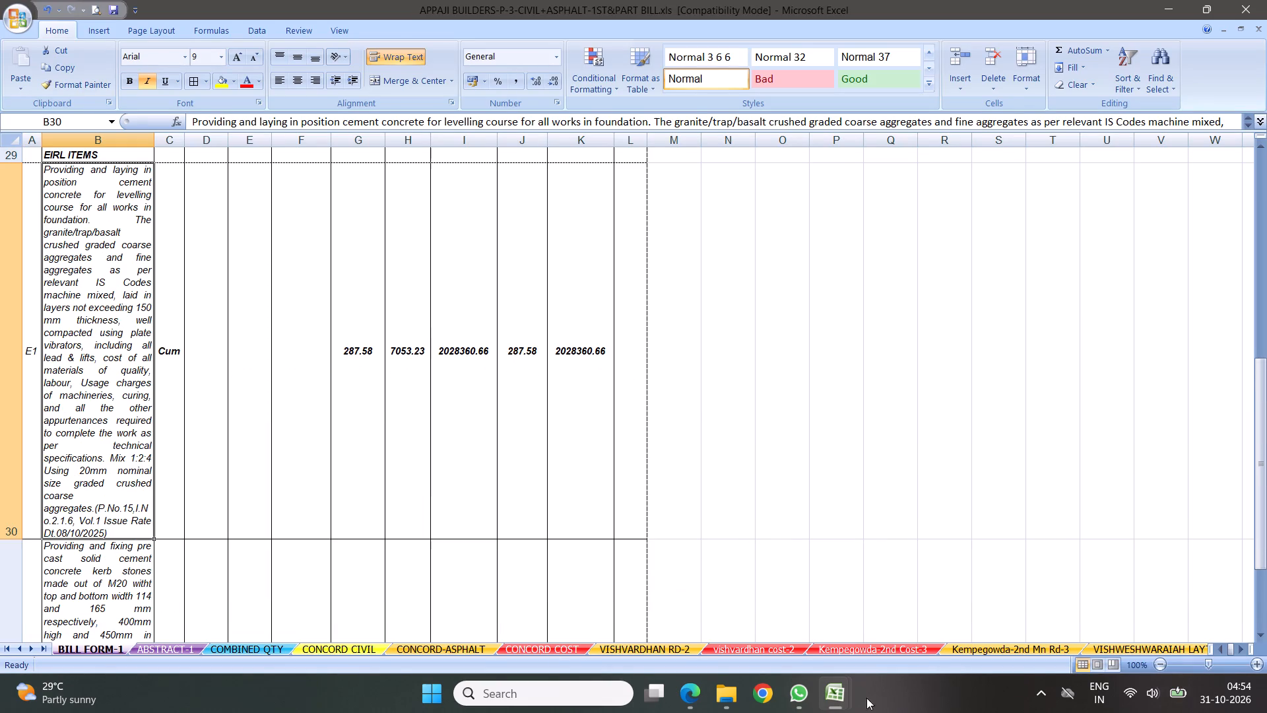
click(831, 694)
click(829, 573)
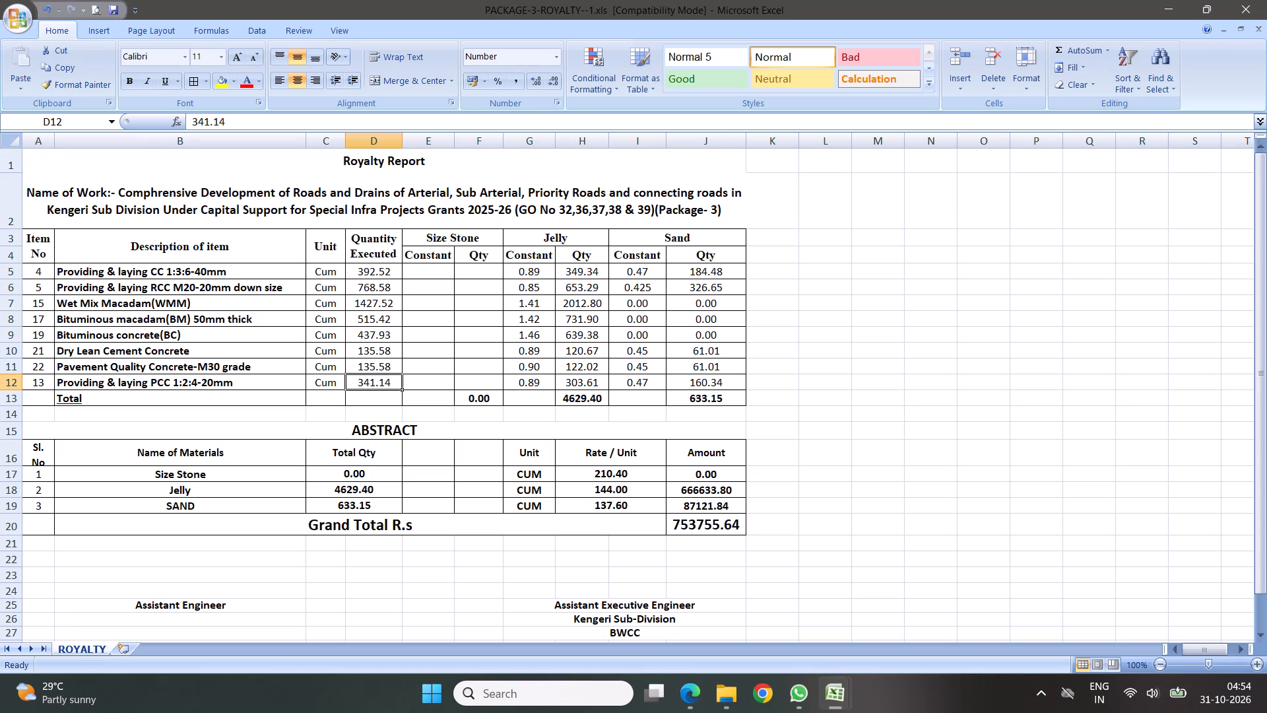
click(43, 378)
text(e1)
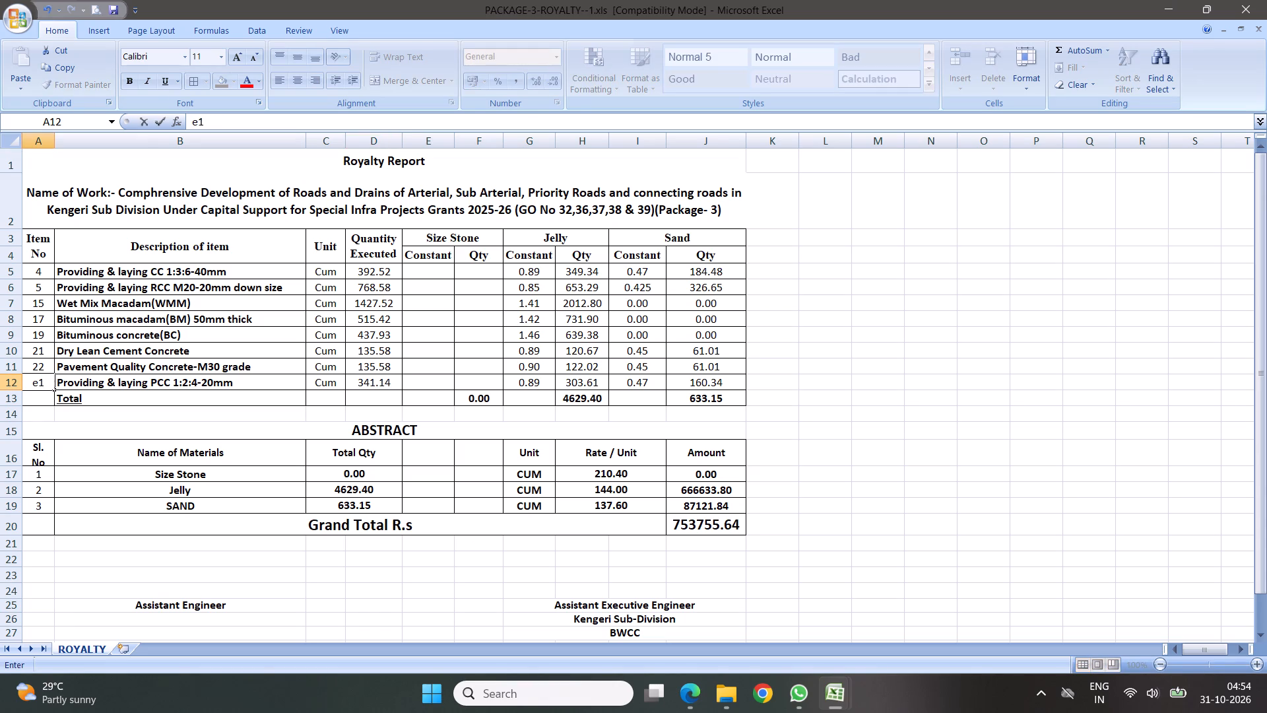
key(BackSpace)
key(BackSpace)
text(E1)
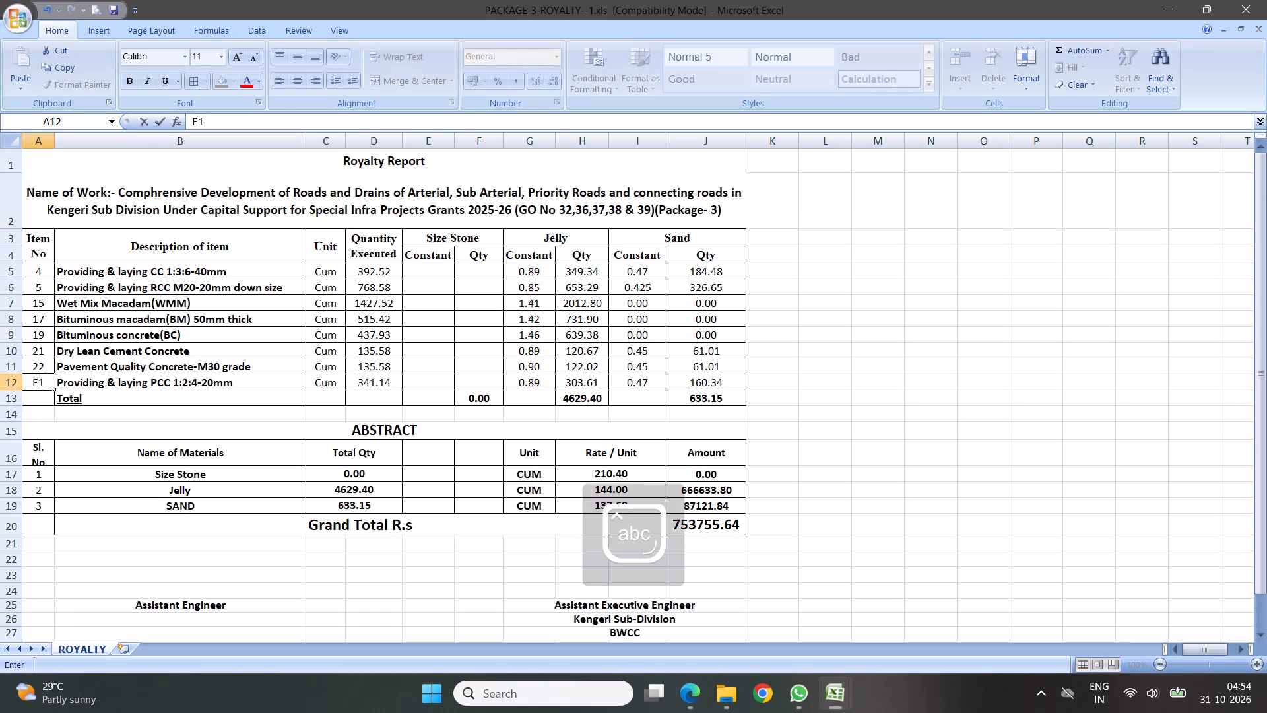
click(367, 384)
text(287.58)
key(Return)
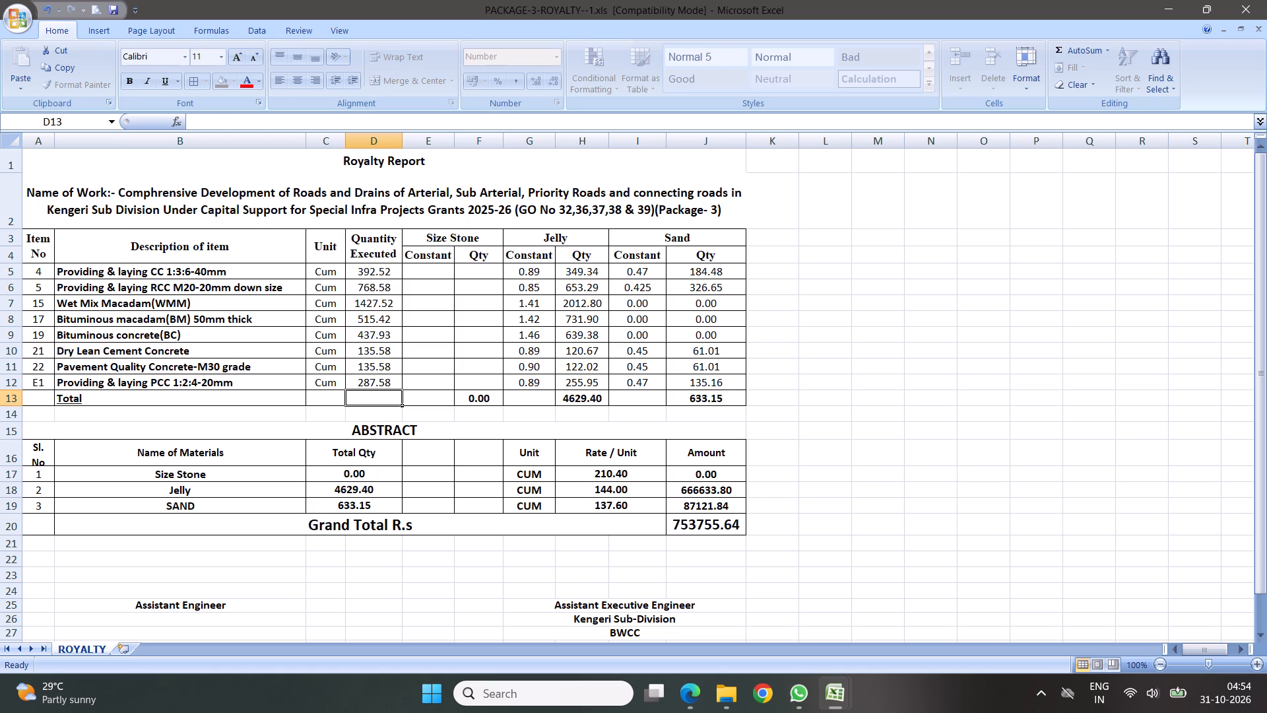
Find kerb stone item E2 on BILL FORM-1, and insert ROYALTY-STATEMENT-7's pre cast kerb stones row above Total in the PACKAGE-3 royalty report.
click(835, 695)
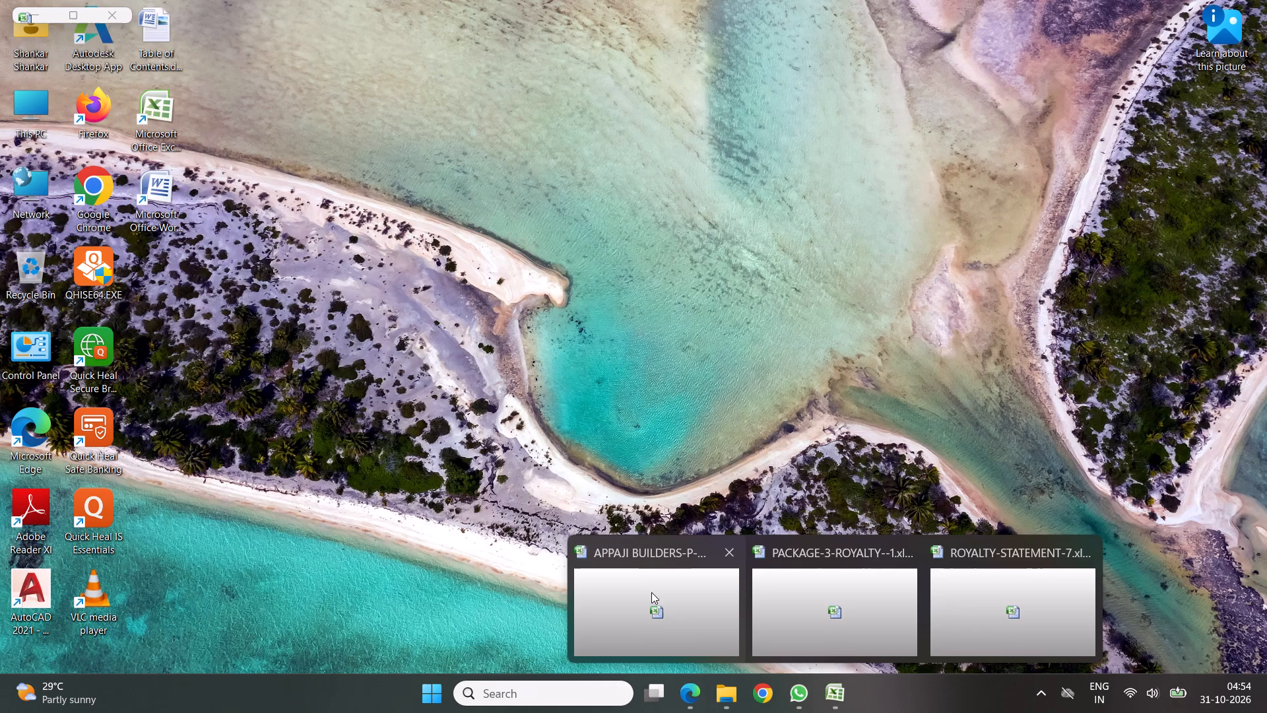
click(651, 590)
click(108, 431)
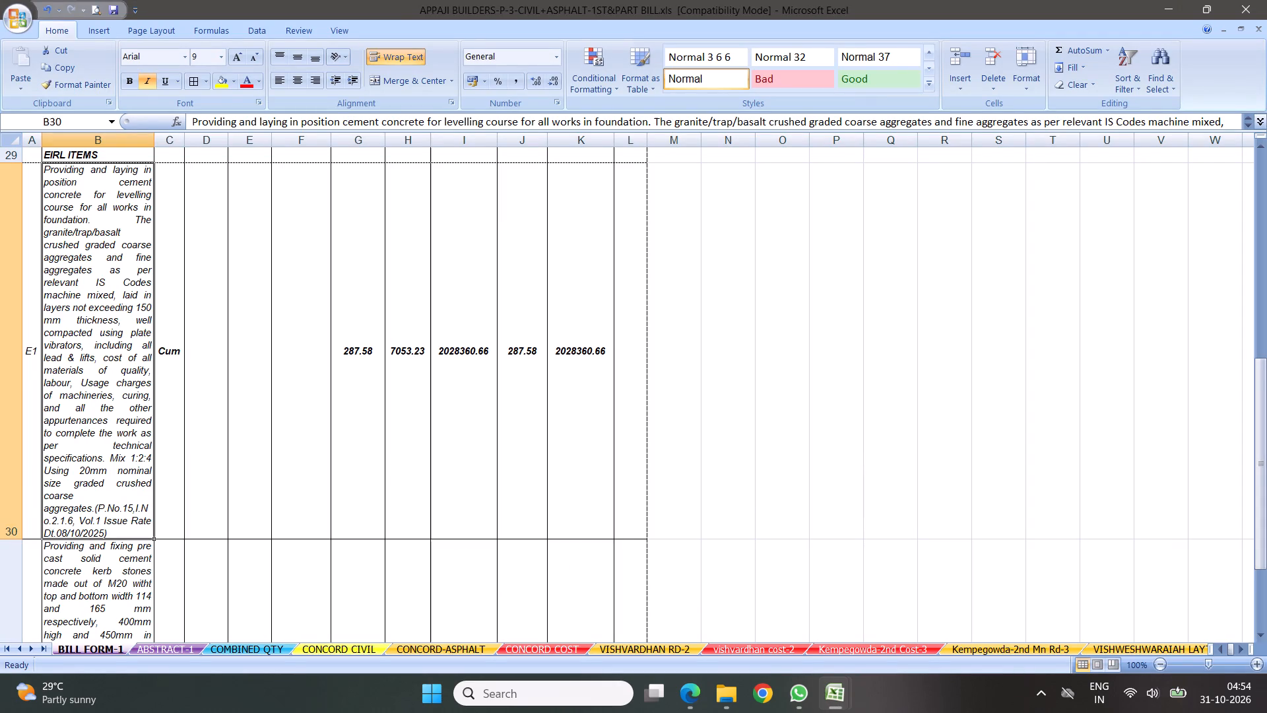
key(Return)
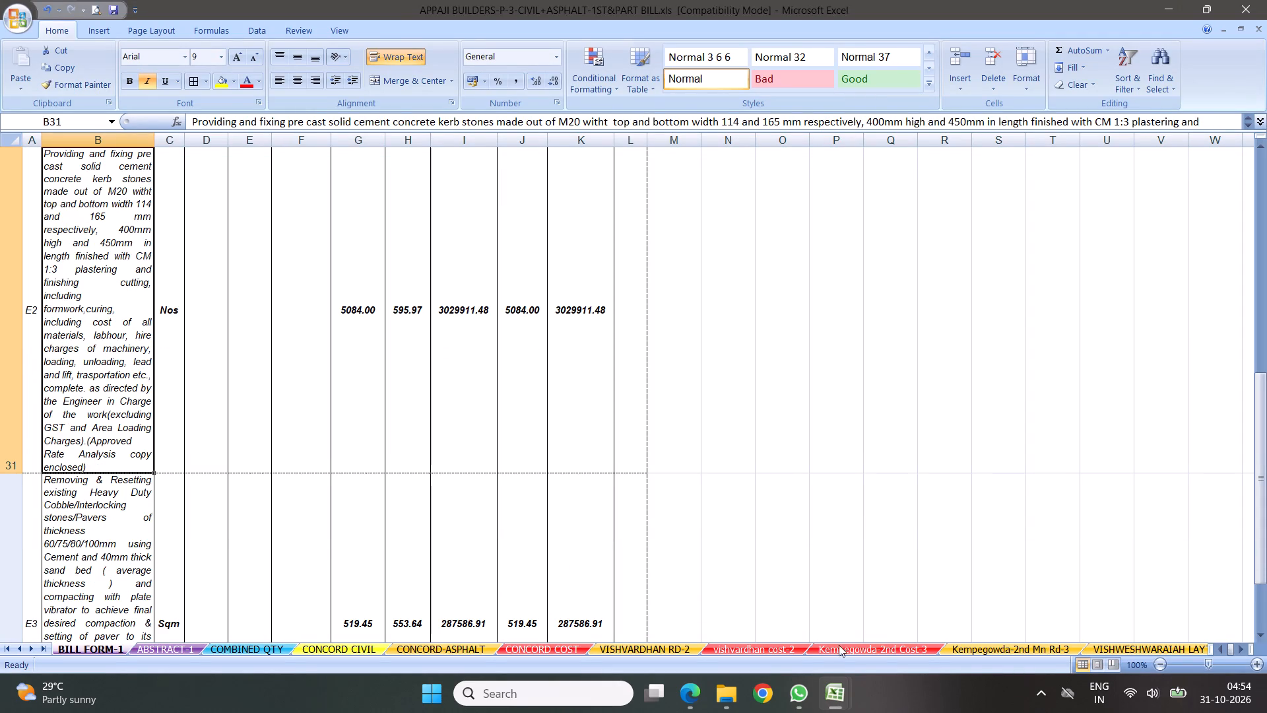
click(828, 694)
click(1004, 592)
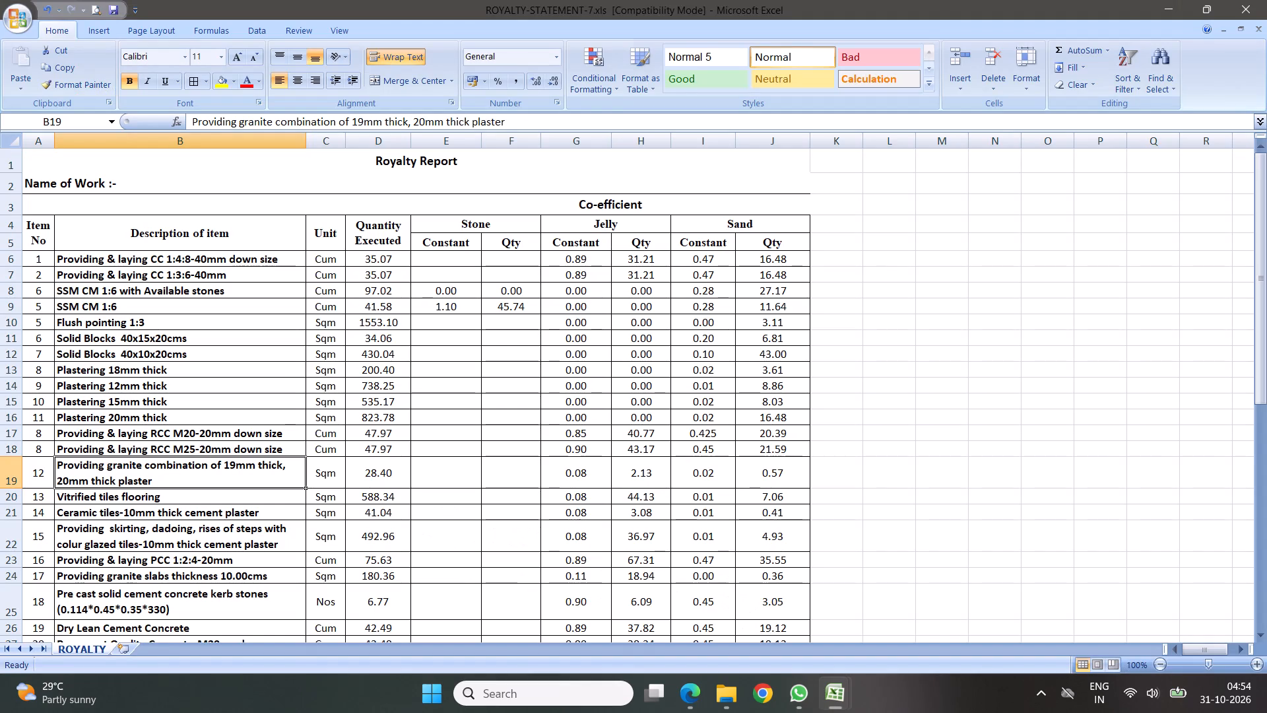
click(14, 600)
right_click(14, 600)
click(54, 426)
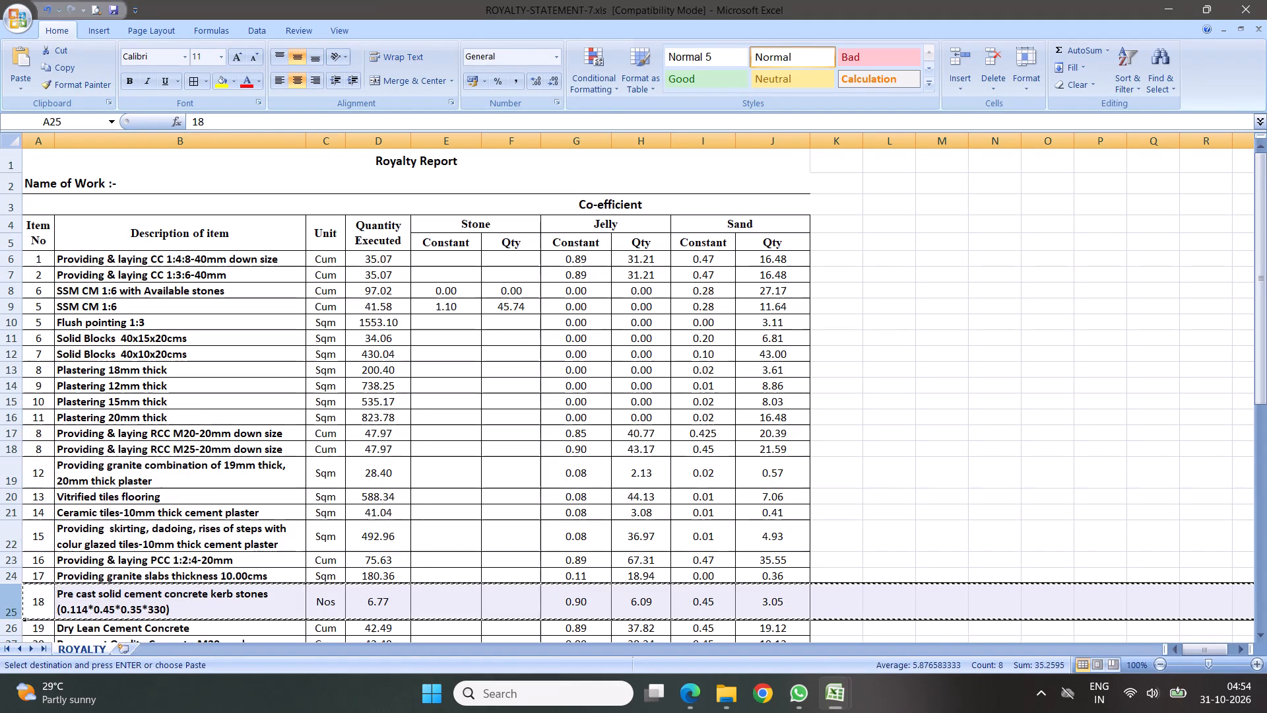
click(833, 698)
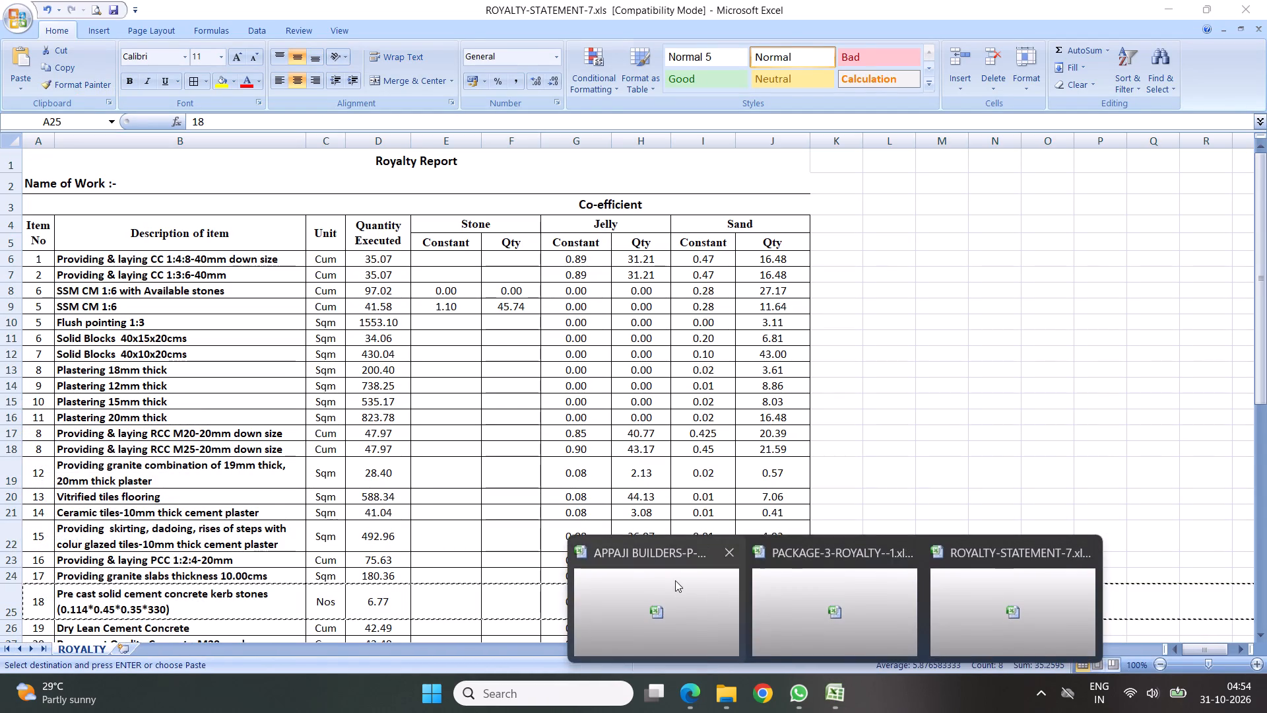
click(675, 580)
click(841, 691)
click(798, 594)
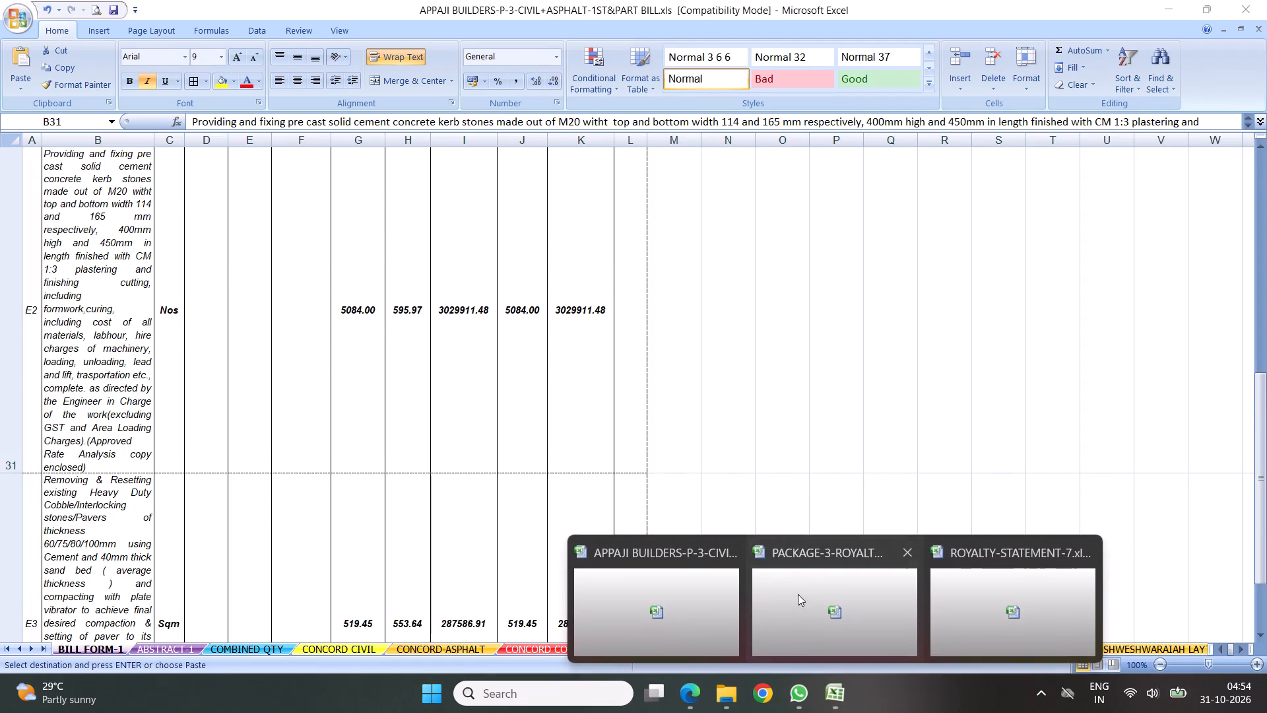
right_click(9, 399)
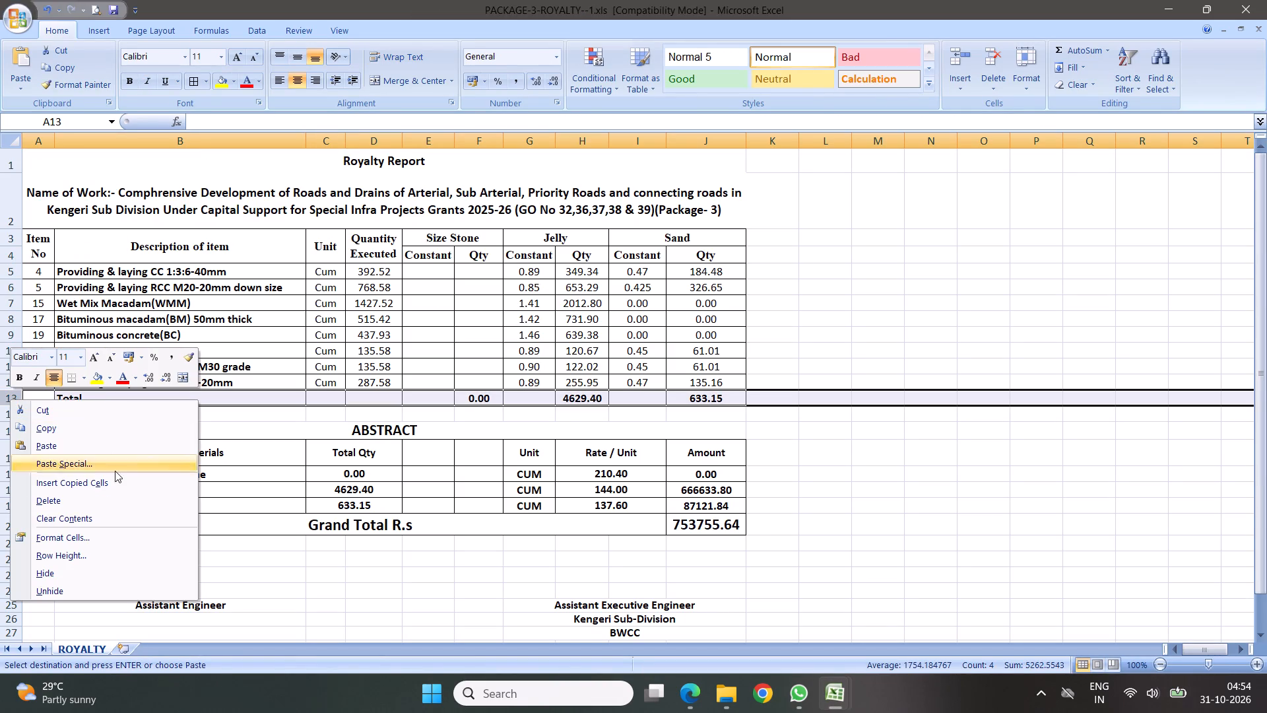
click(97, 480)
Change the kerb stones description's dimensions to (0.114*0.45*0.35*5084) and set its executed quantity to 91.28.
double_click(163, 416)
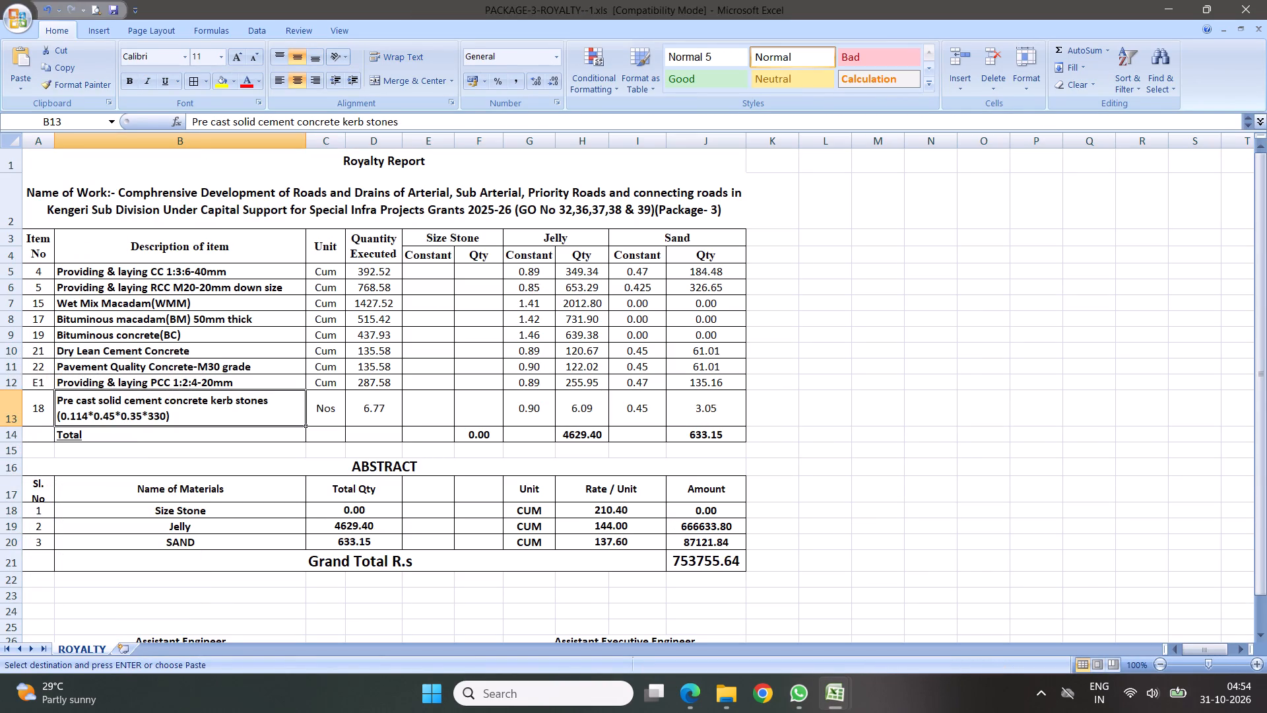
key(BackSpace)
key(BackSpace)
key(BackSpace)
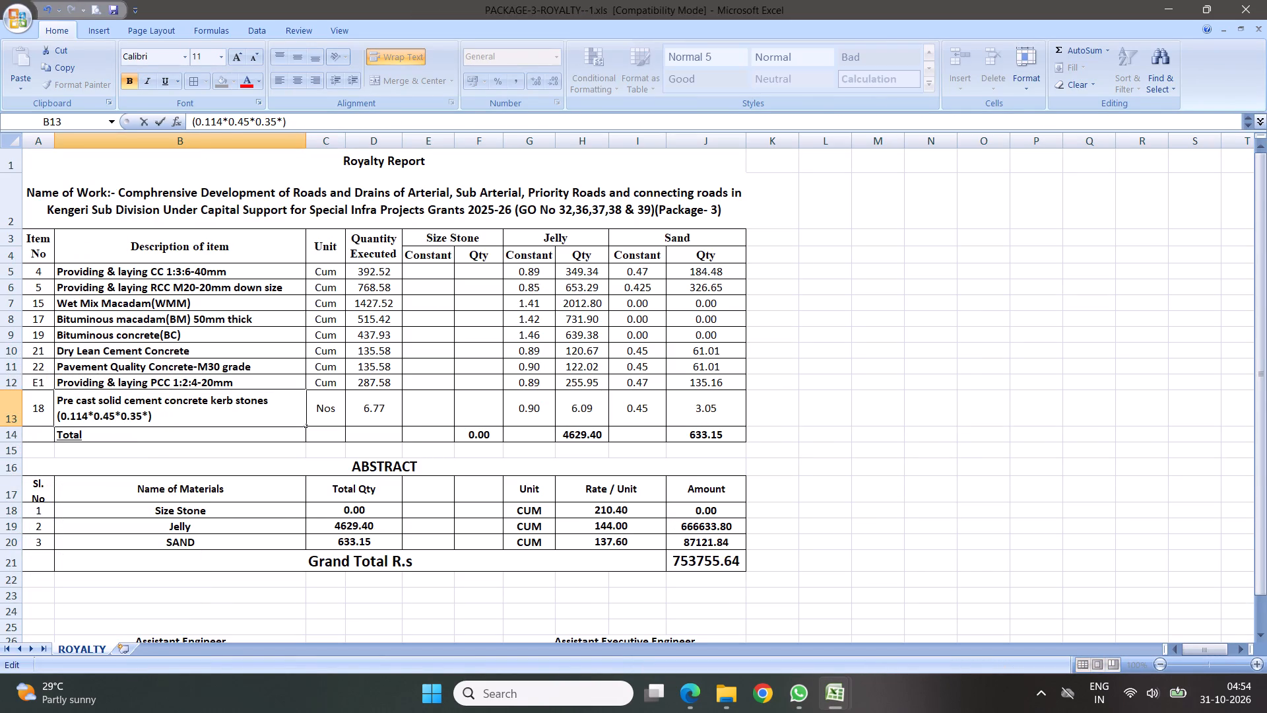
text(5084)
click(393, 401)
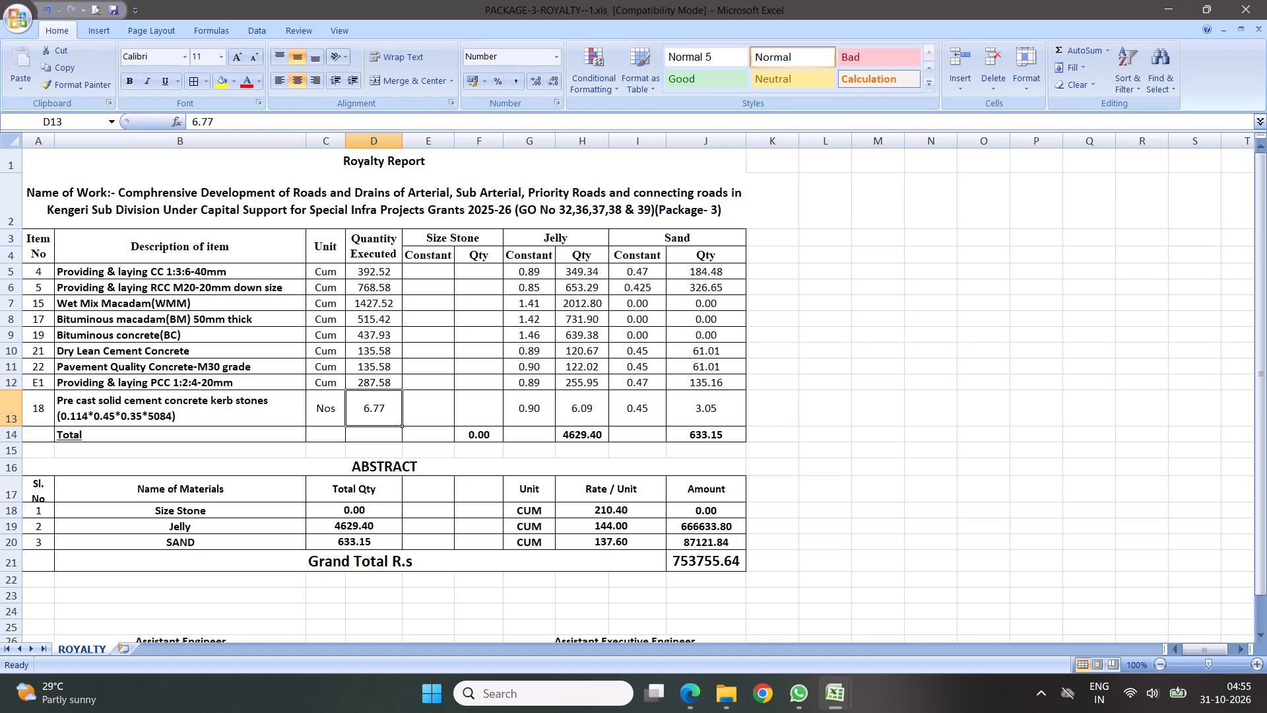
text(91.28)
key(Return)
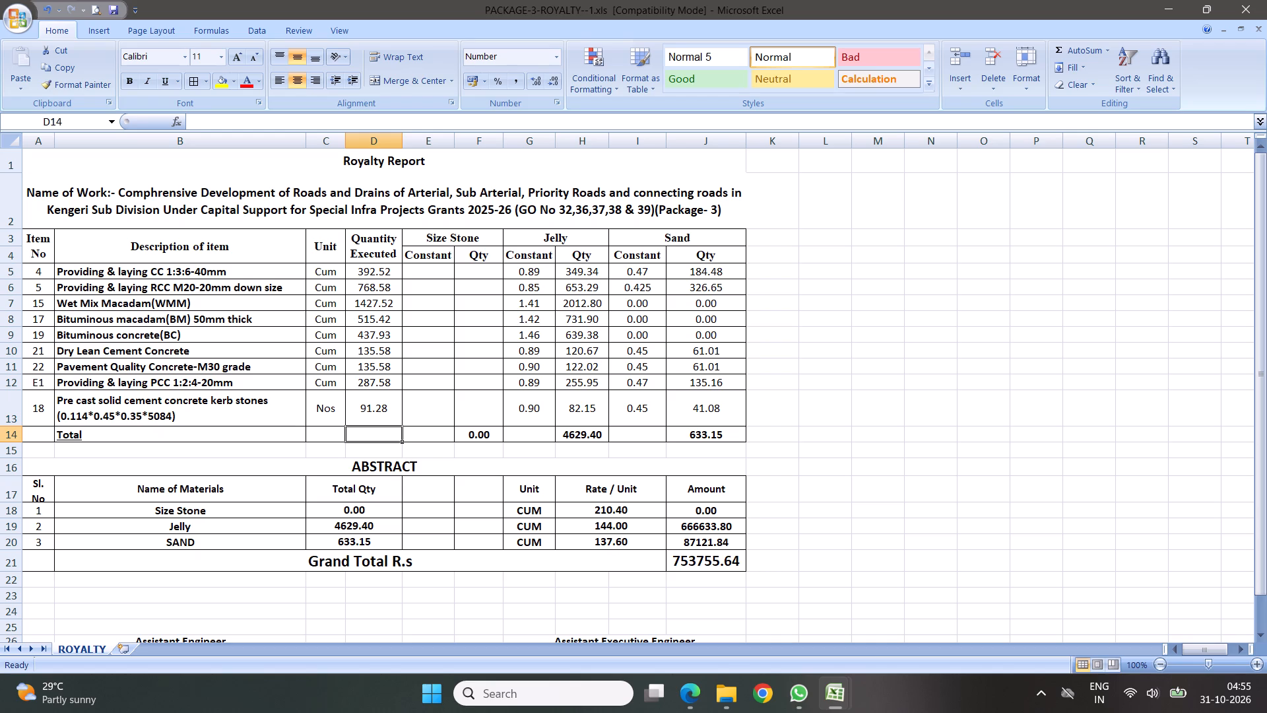
Look up items E3 and E4 on BILL FORM-1, and insert ROYALTY-STATEMENT-7's Solid Blocks 40x15x20cms row above Total in the PACKAGE-3 royalty report.
click(838, 693)
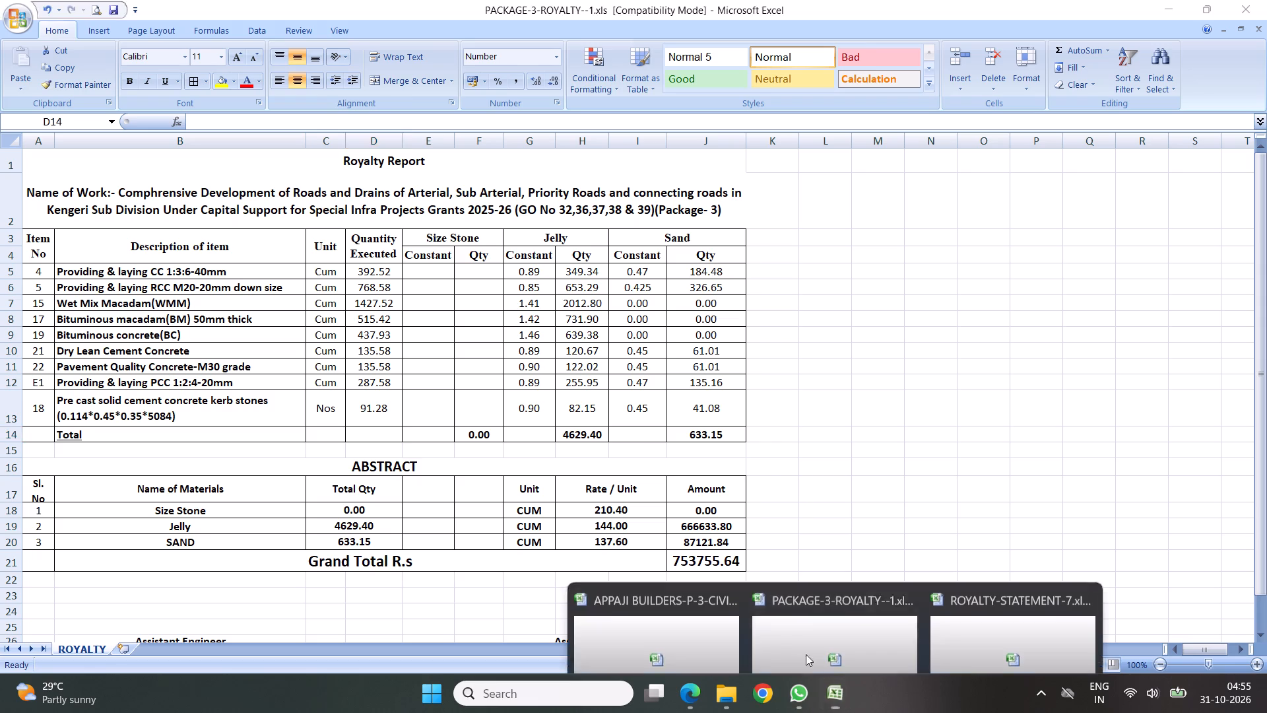
click(701, 585)
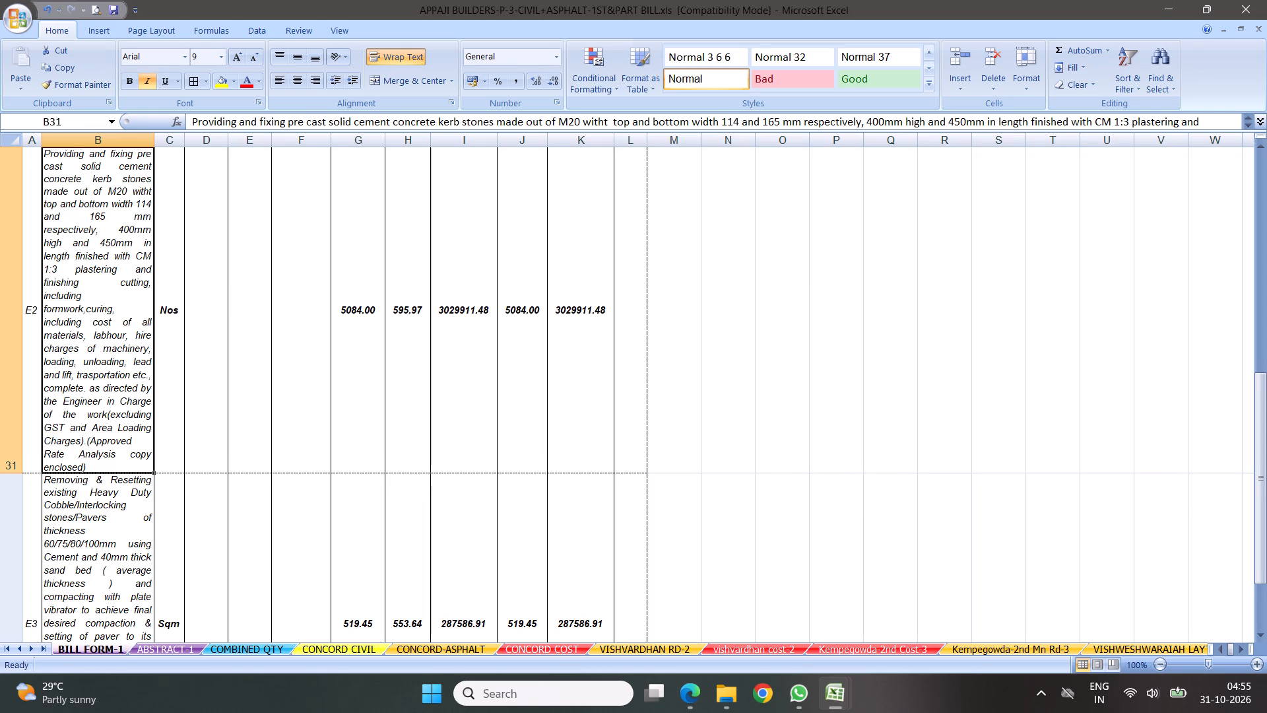
key(Return)
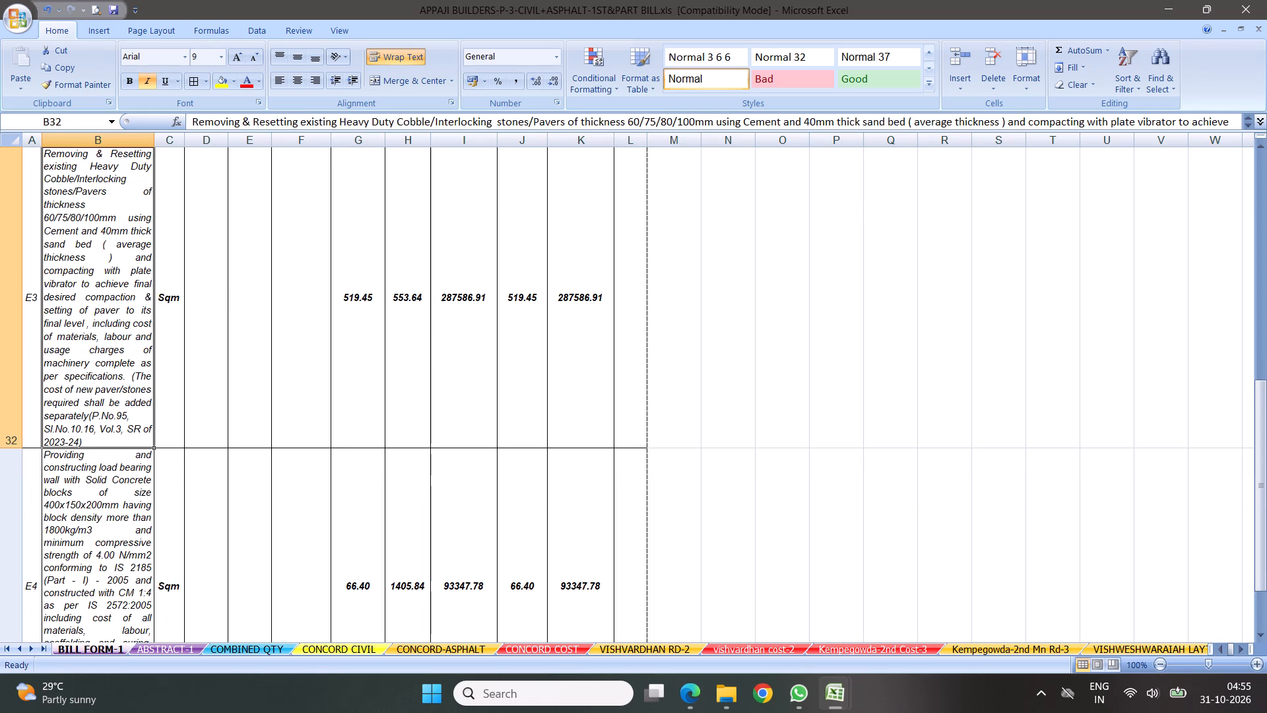
key(Return)
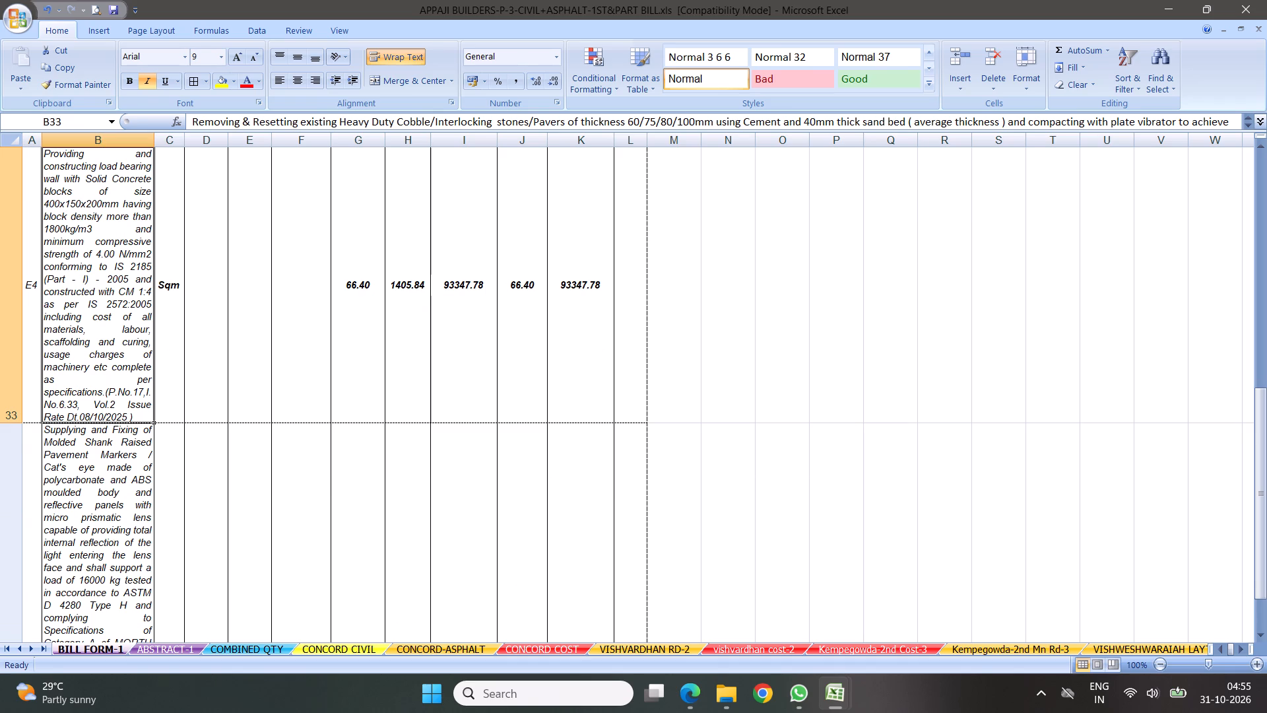
click(838, 704)
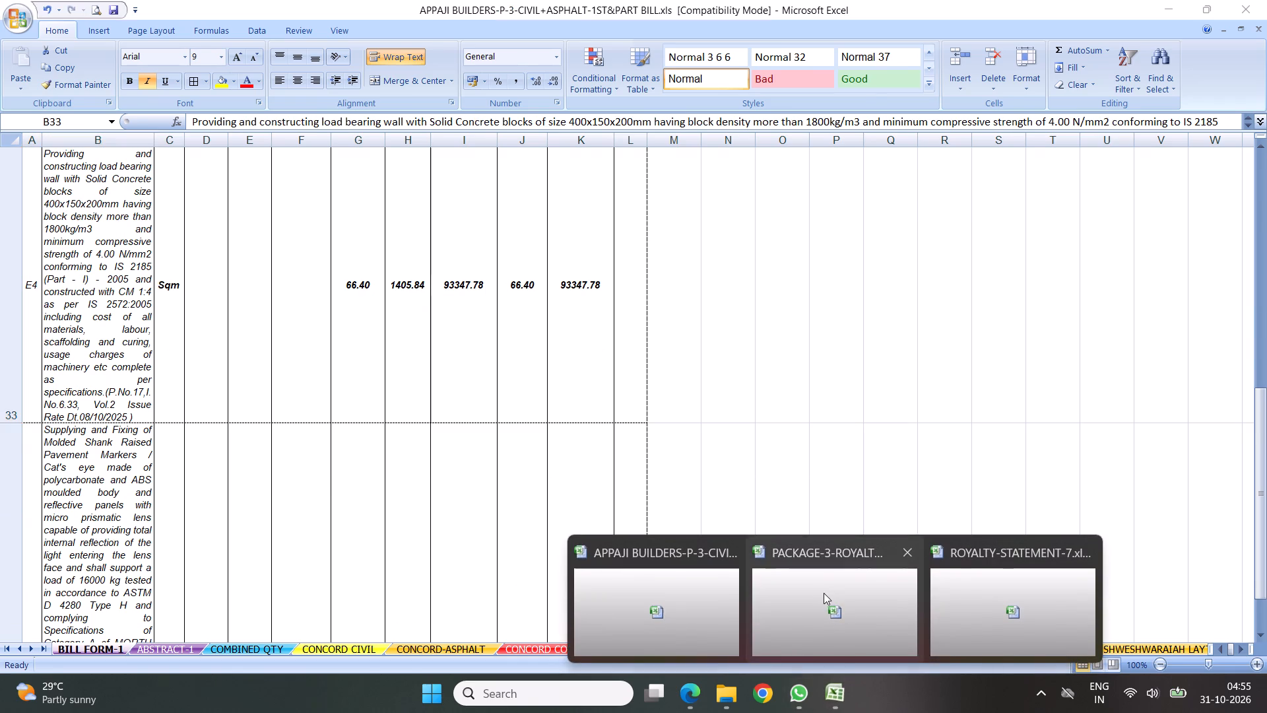
click(1020, 577)
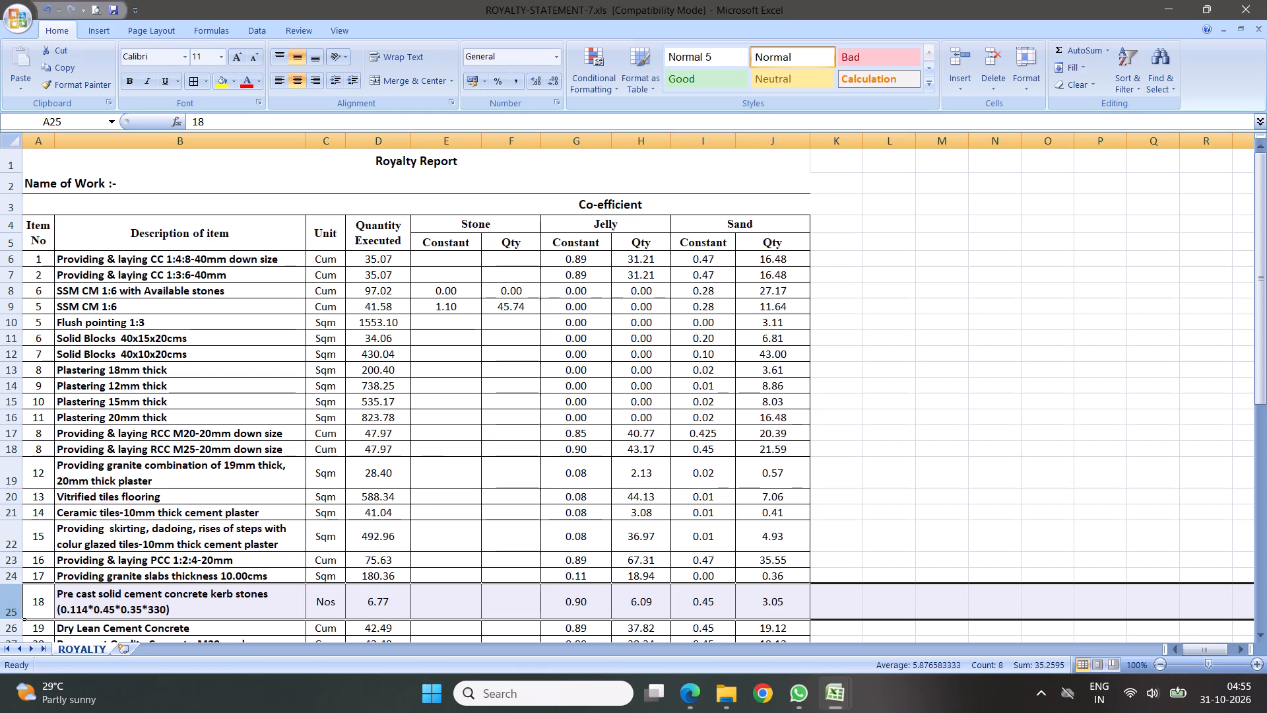
right_click(9, 341)
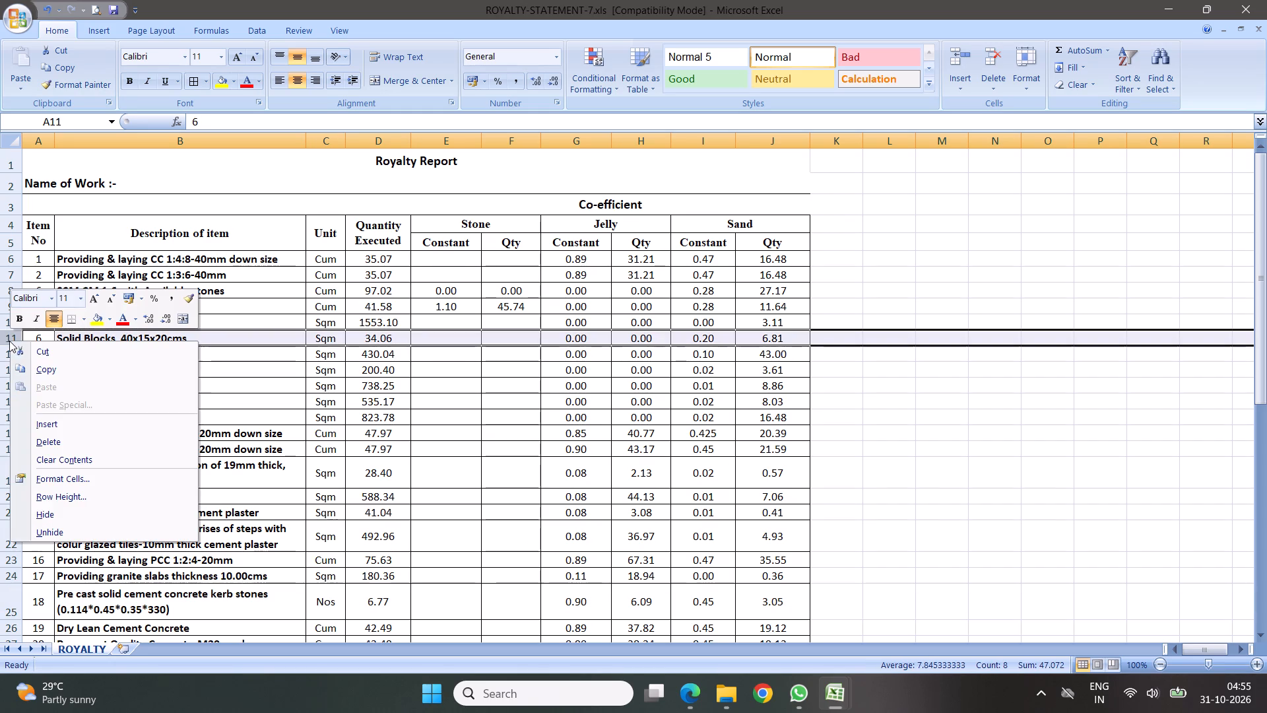
click(52, 367)
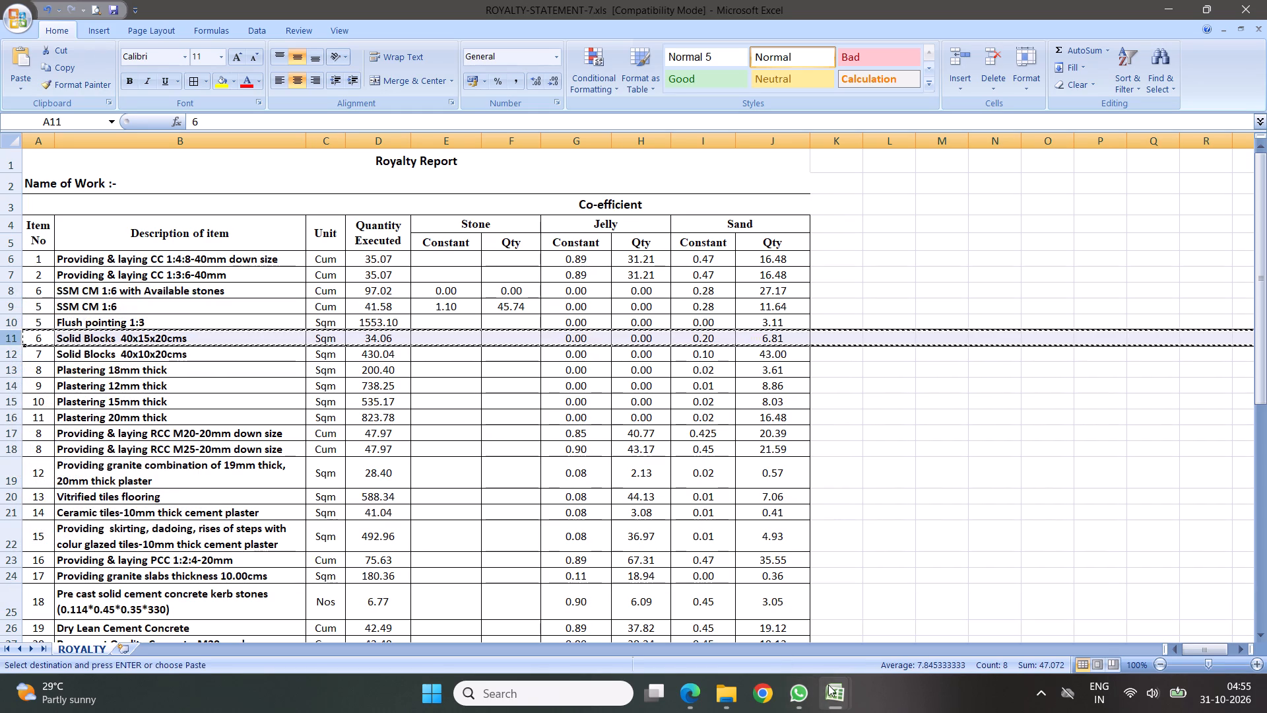
click(828, 685)
click(806, 575)
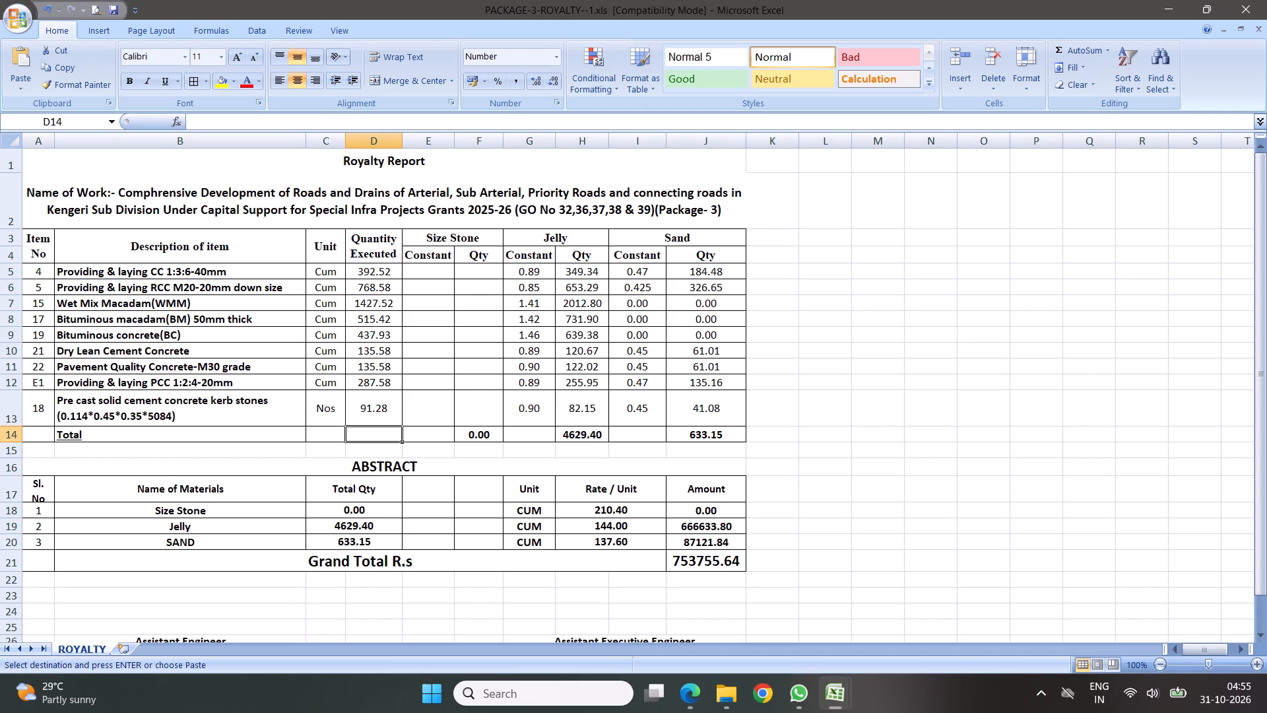
click(9, 436)
right_click(9, 436)
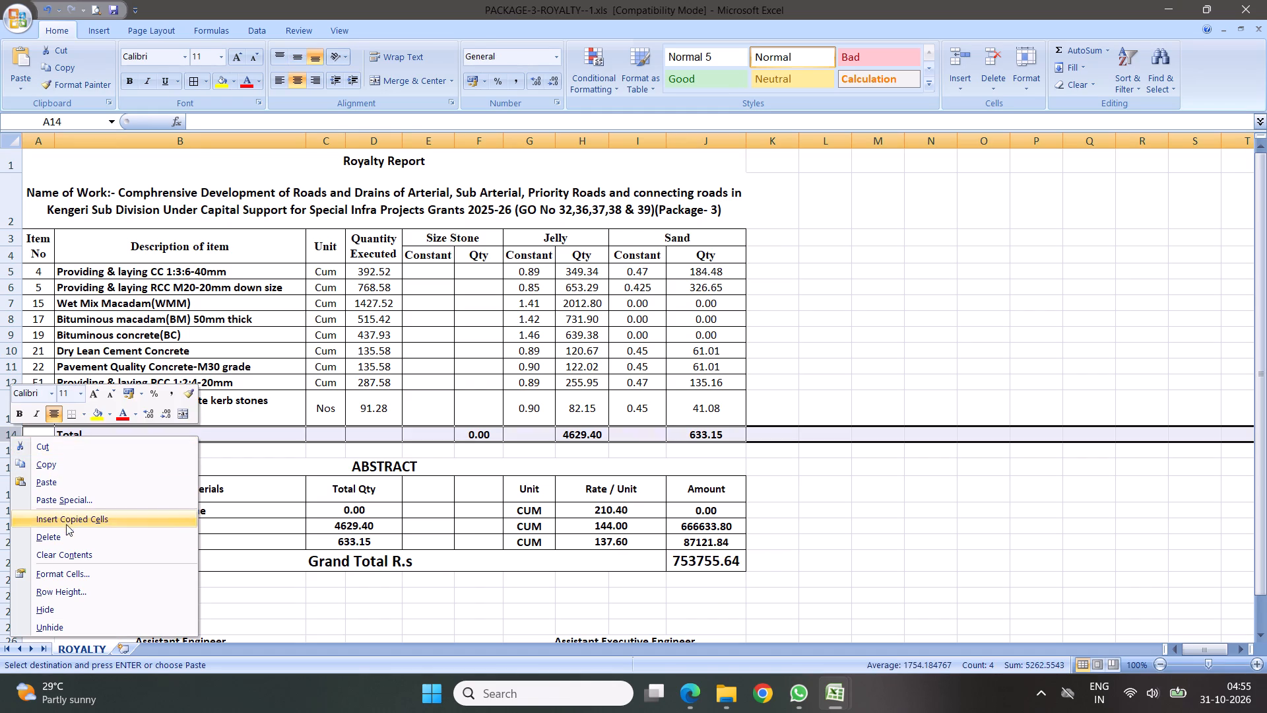
click(63, 512)
Set the Solid Blocks 40x15x20cms row's item number to E4 and its executed quantity to 66.4.
click(40, 434)
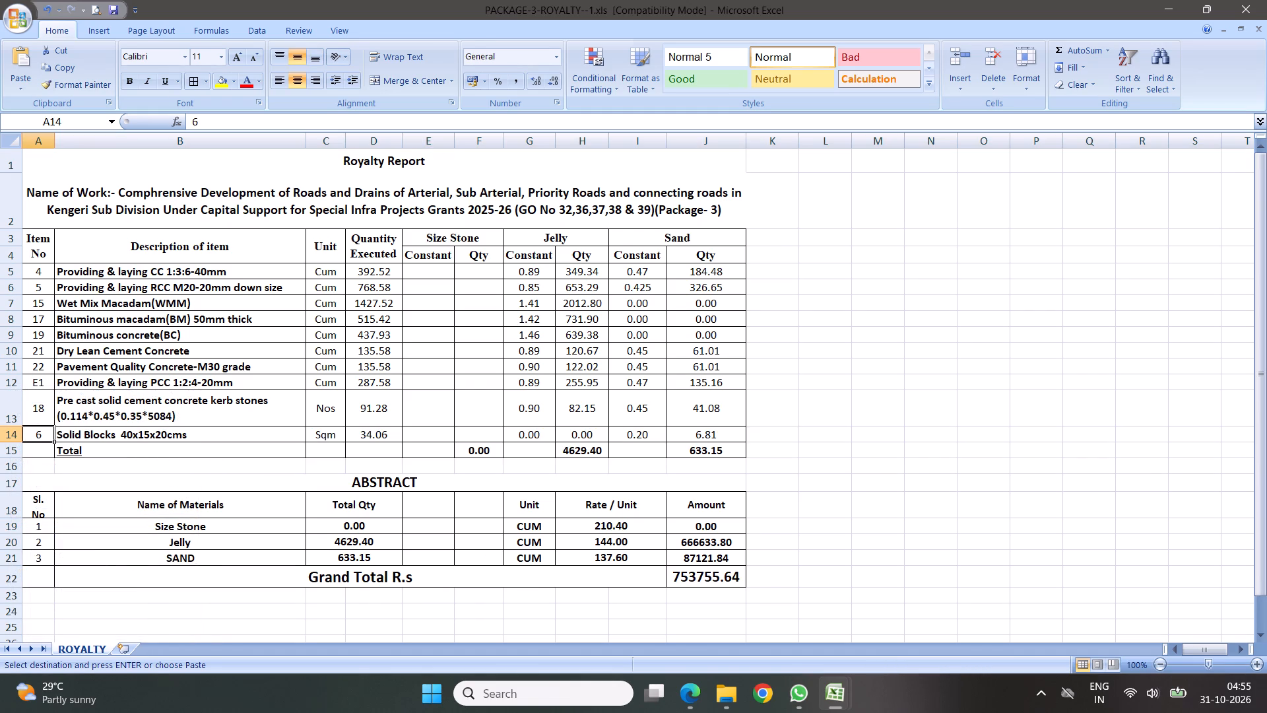
text(E4)
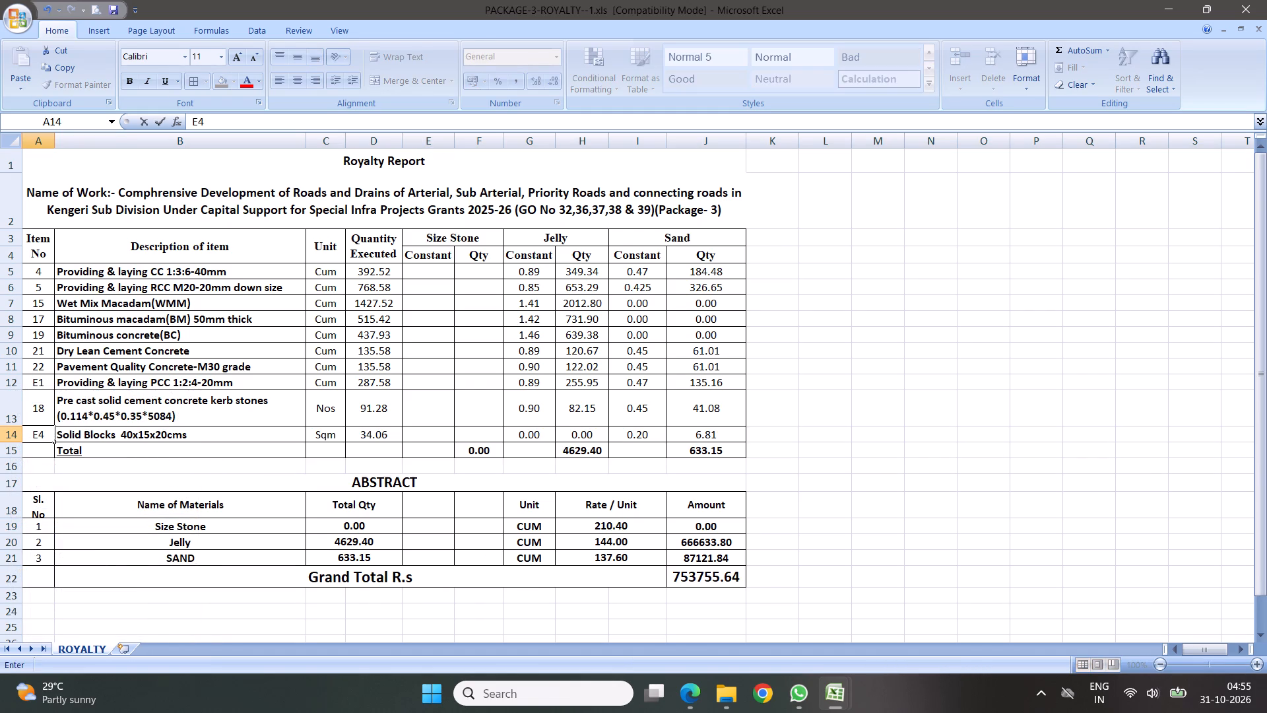
click(42, 403)
click(375, 431)
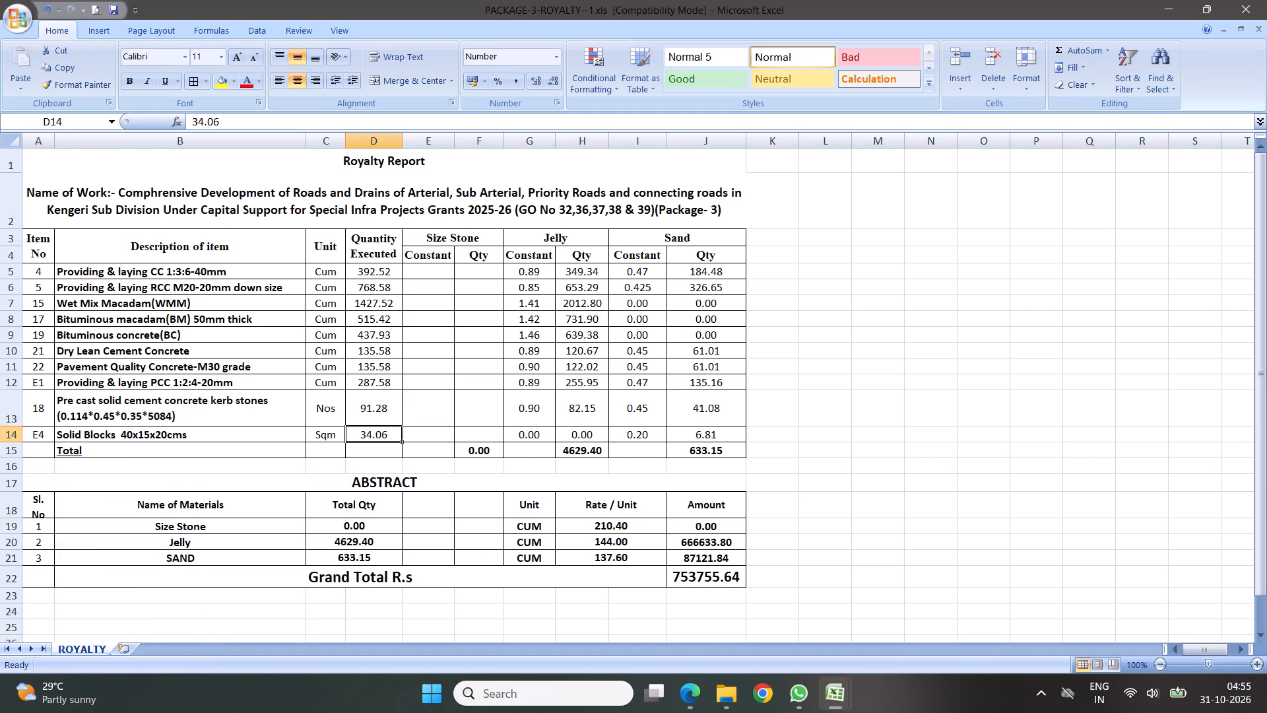
text(66.4)
key(Return)
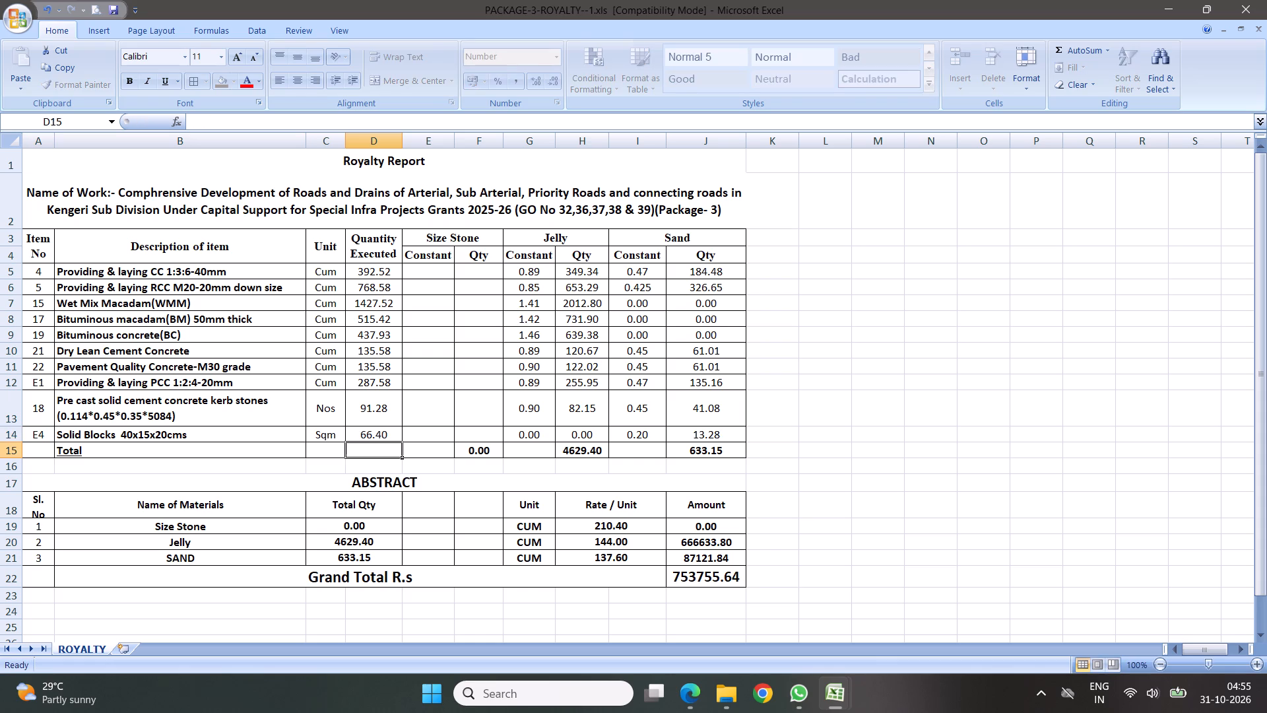
Check EIRL items E2 to E5 on BILL FORM-1, and fill the royalty report's item number series from E1 down to E2 for the kerb stones.
click(839, 687)
click(697, 580)
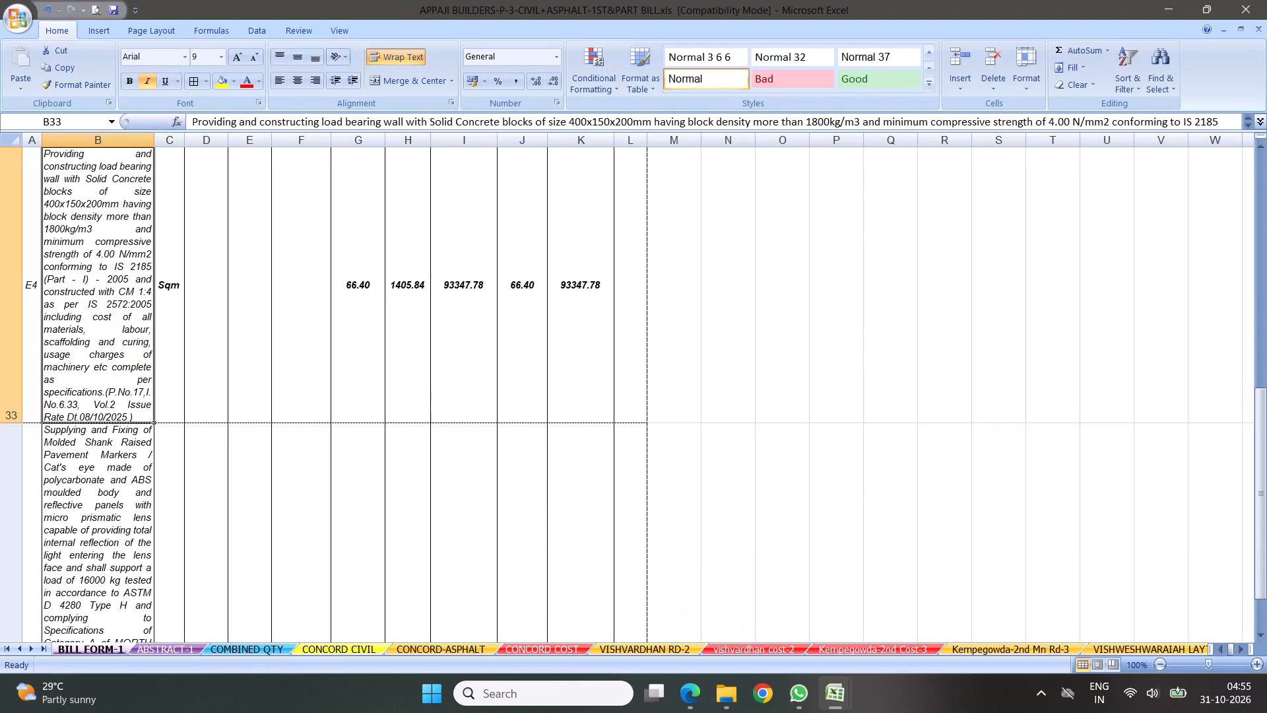
key(Up)
key(Up)
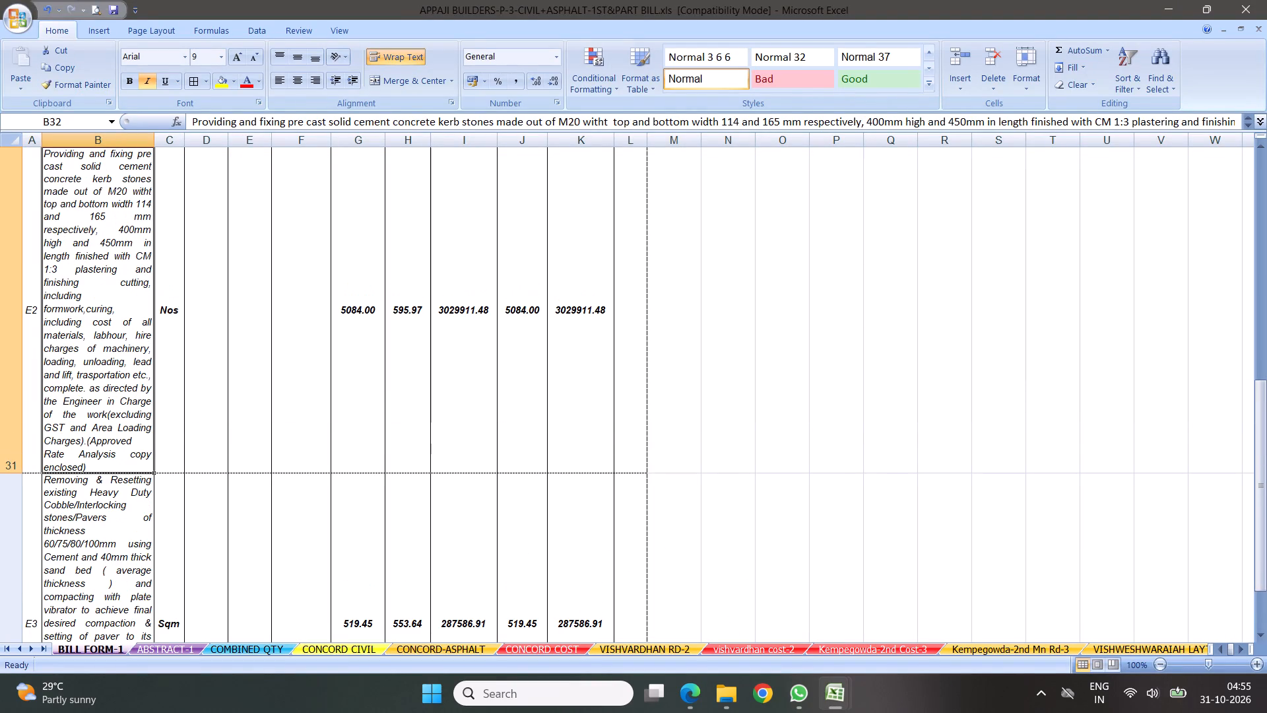
key(Down)
key(Down)
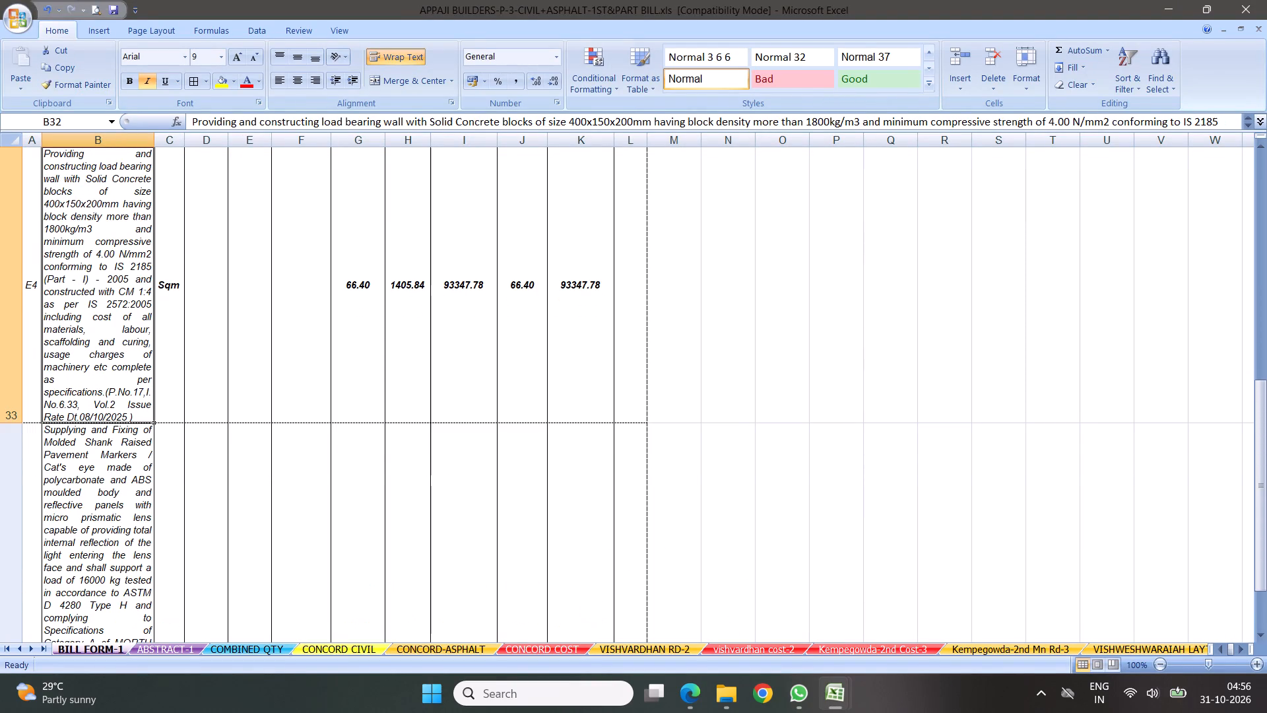
key(Down)
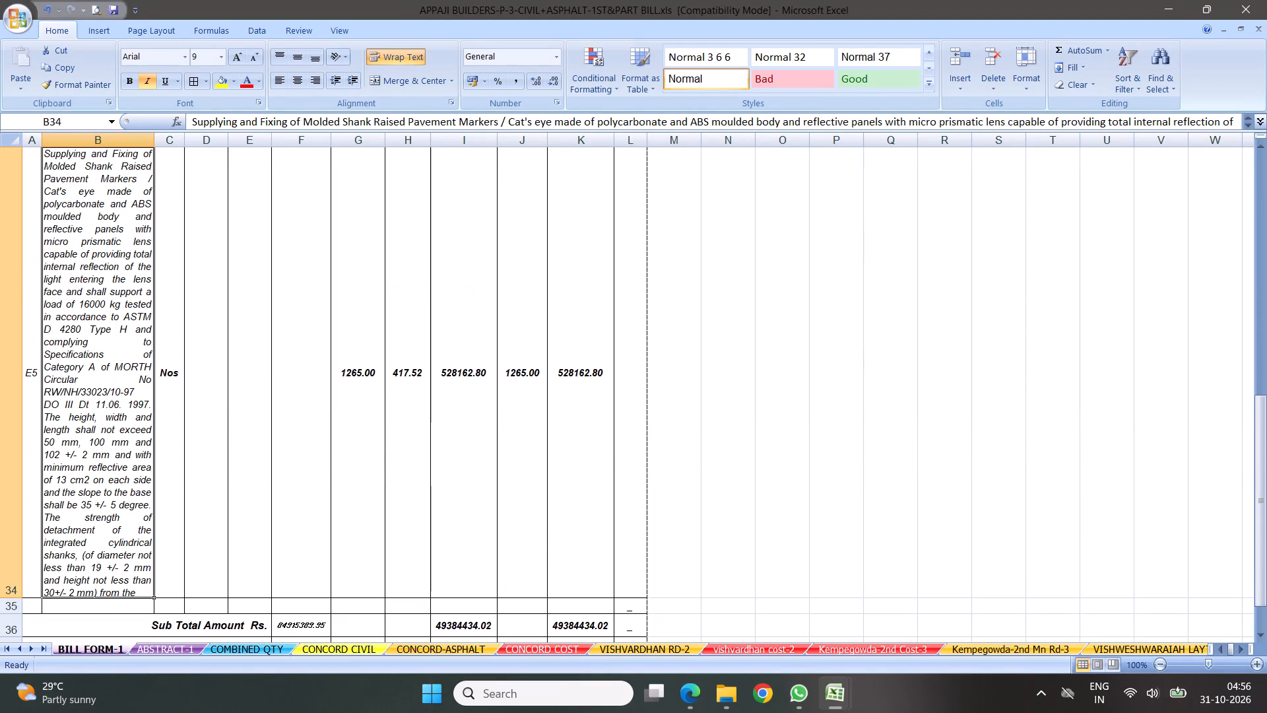
click(836, 691)
click(809, 580)
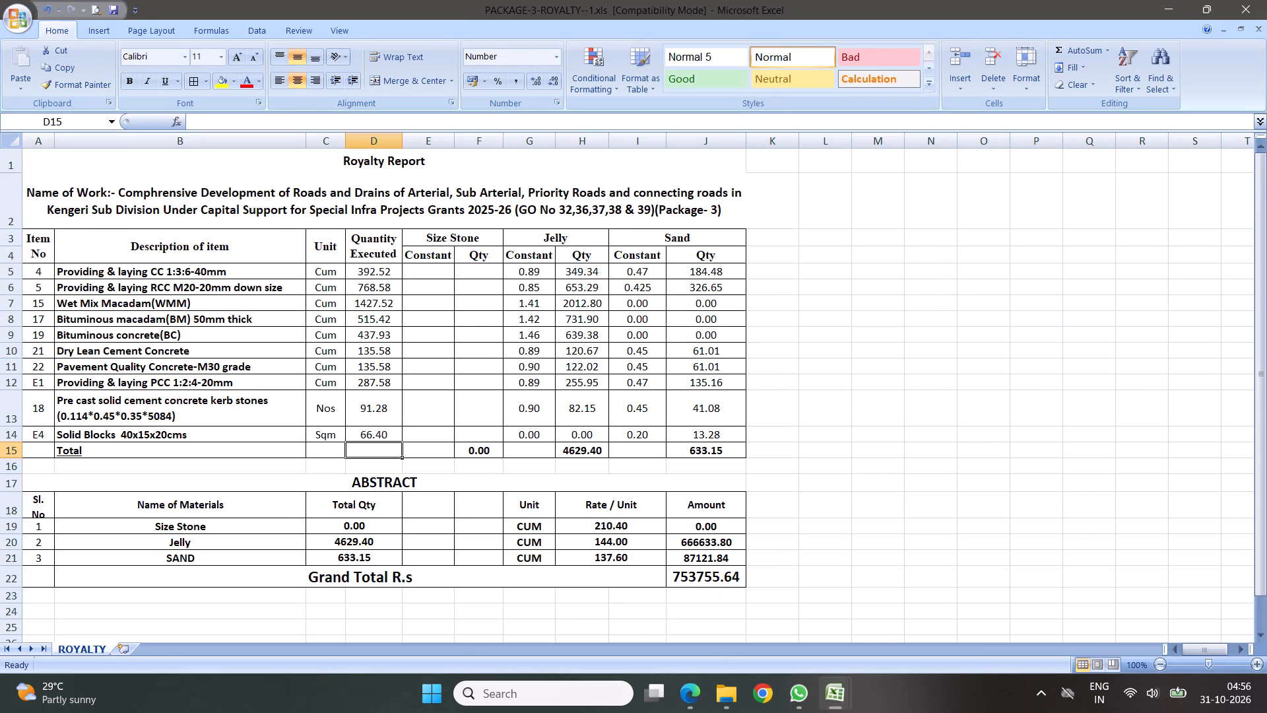
click(38, 384)
drag(52, 391, 46, 425)
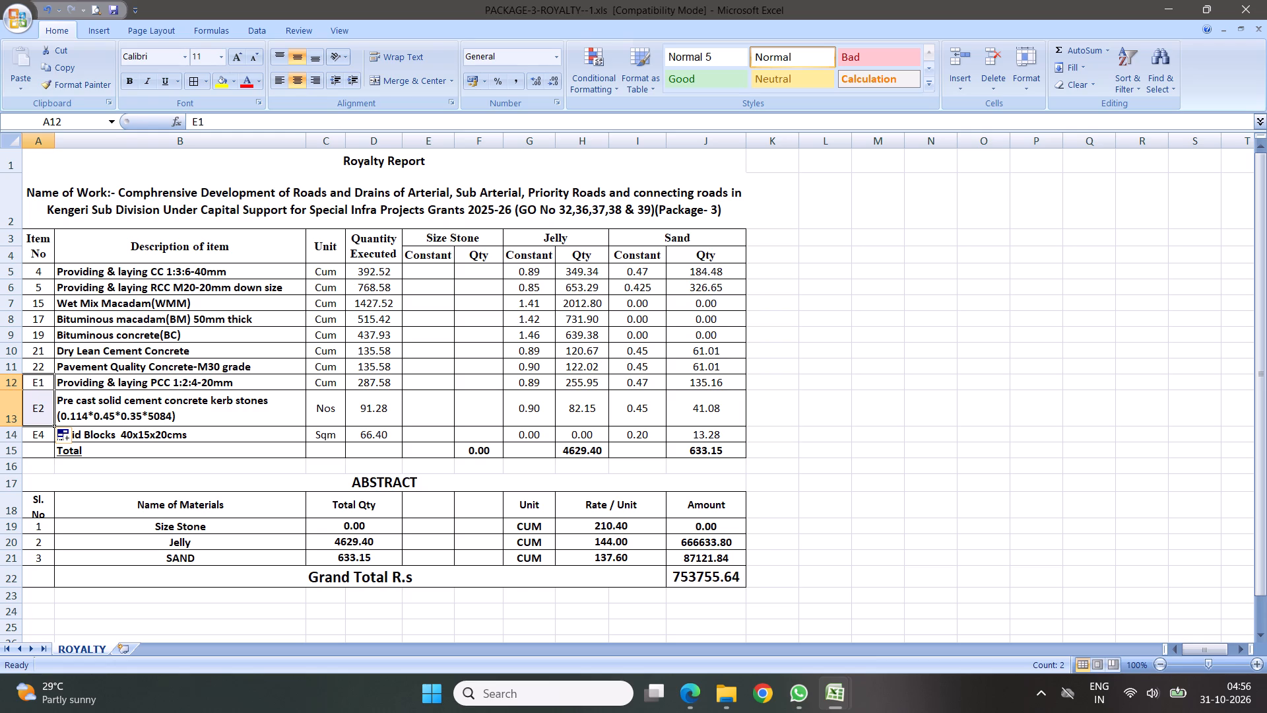
Extend the Jelly quantity total to =SUM(H5:H14) and copy its formula to the Size Stone and Sand quantity totals.
click(579, 453)
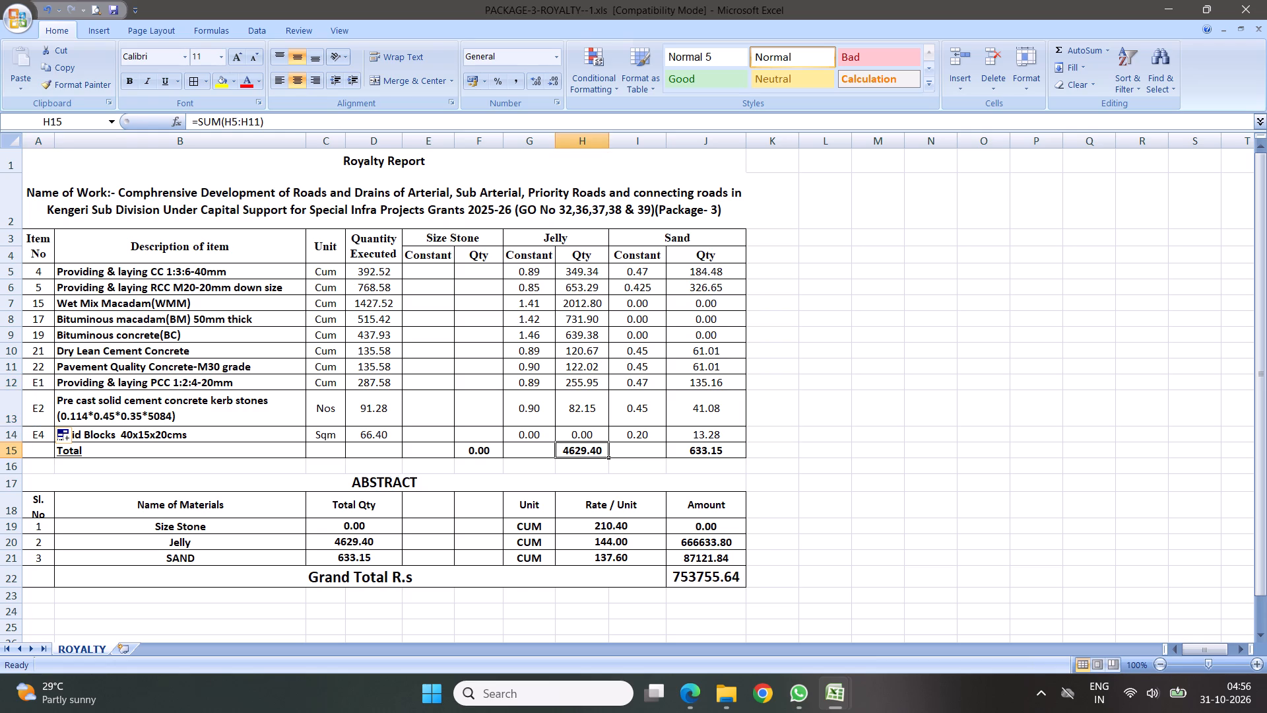
click(277, 123)
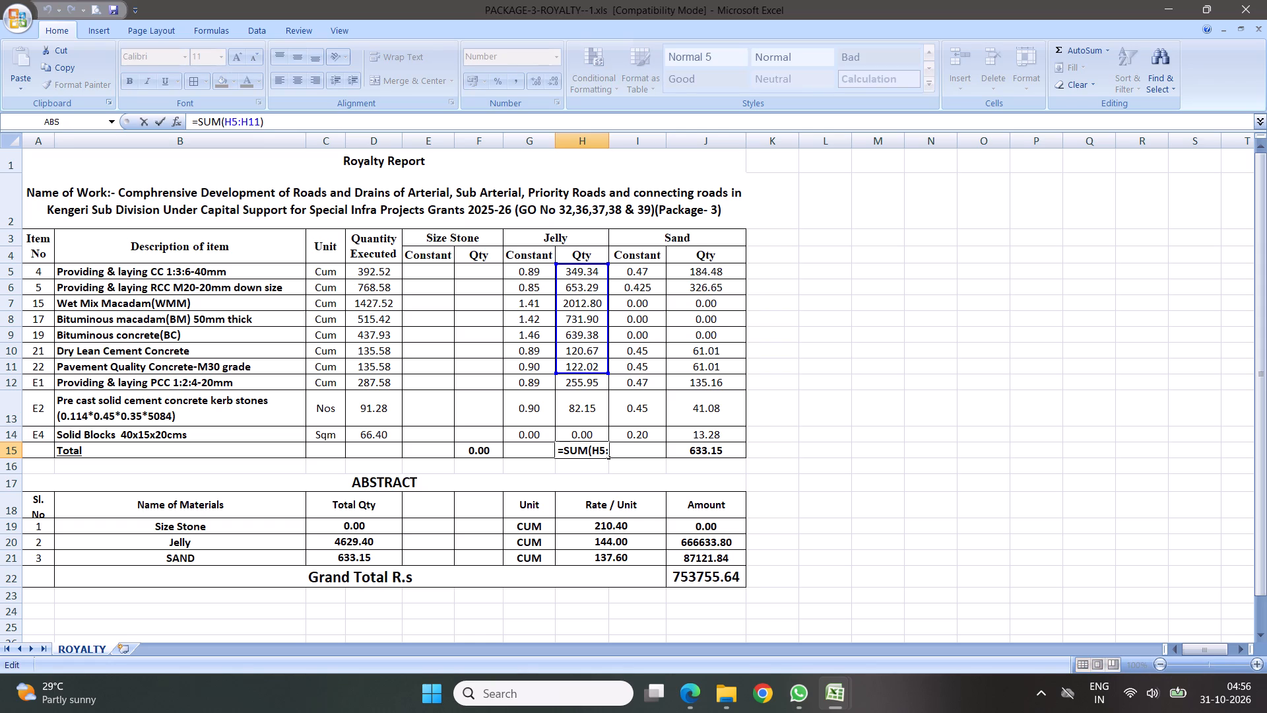
drag(606, 374, 595, 435)
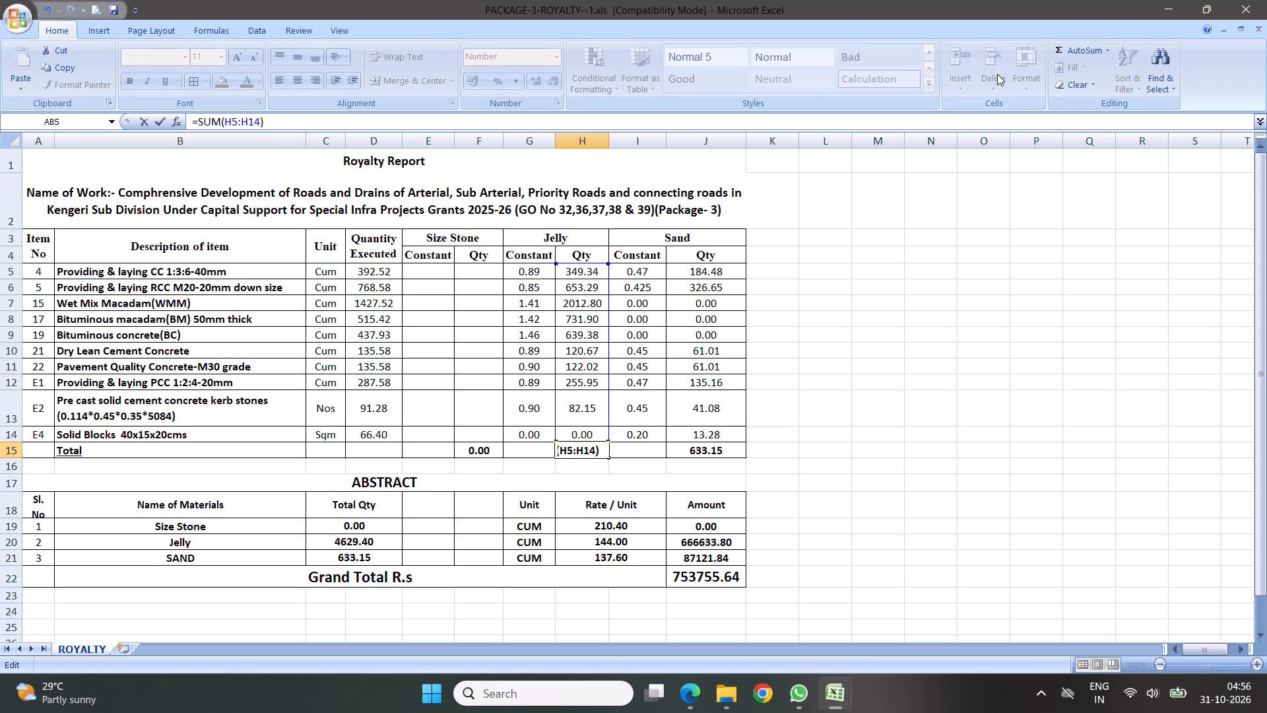
click(1060, 49)
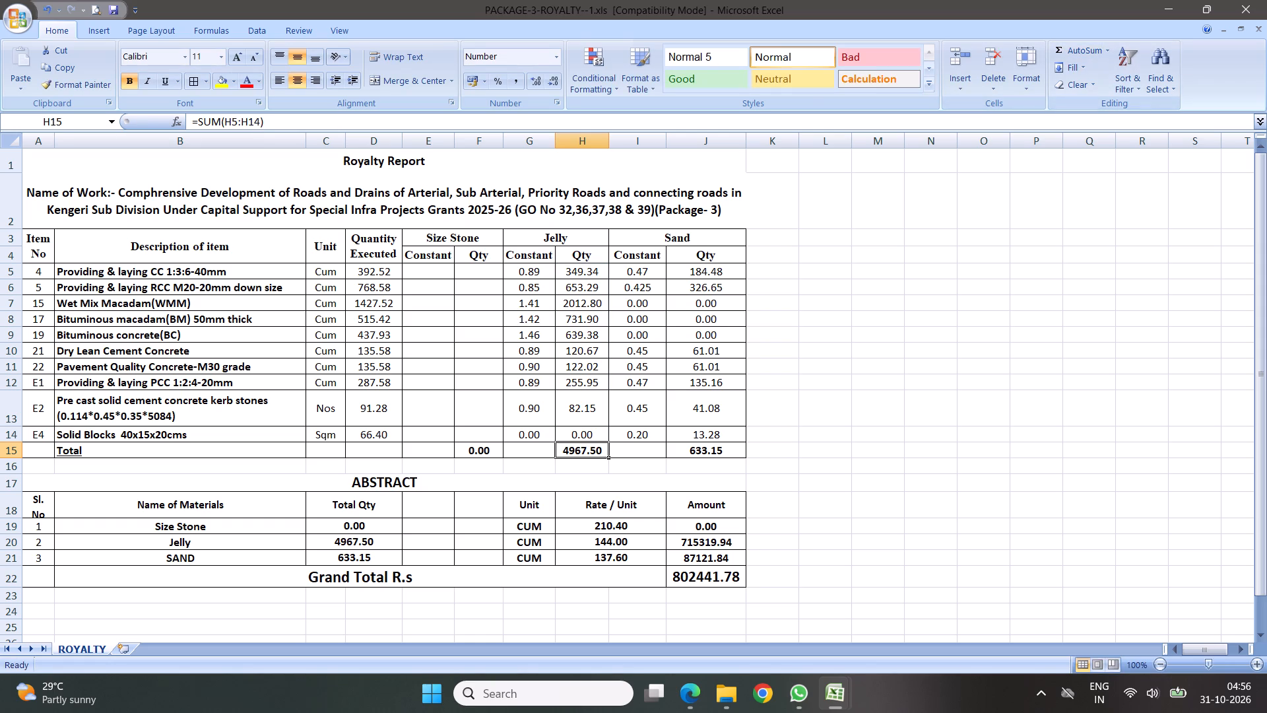
right_click(591, 453)
click(630, 222)
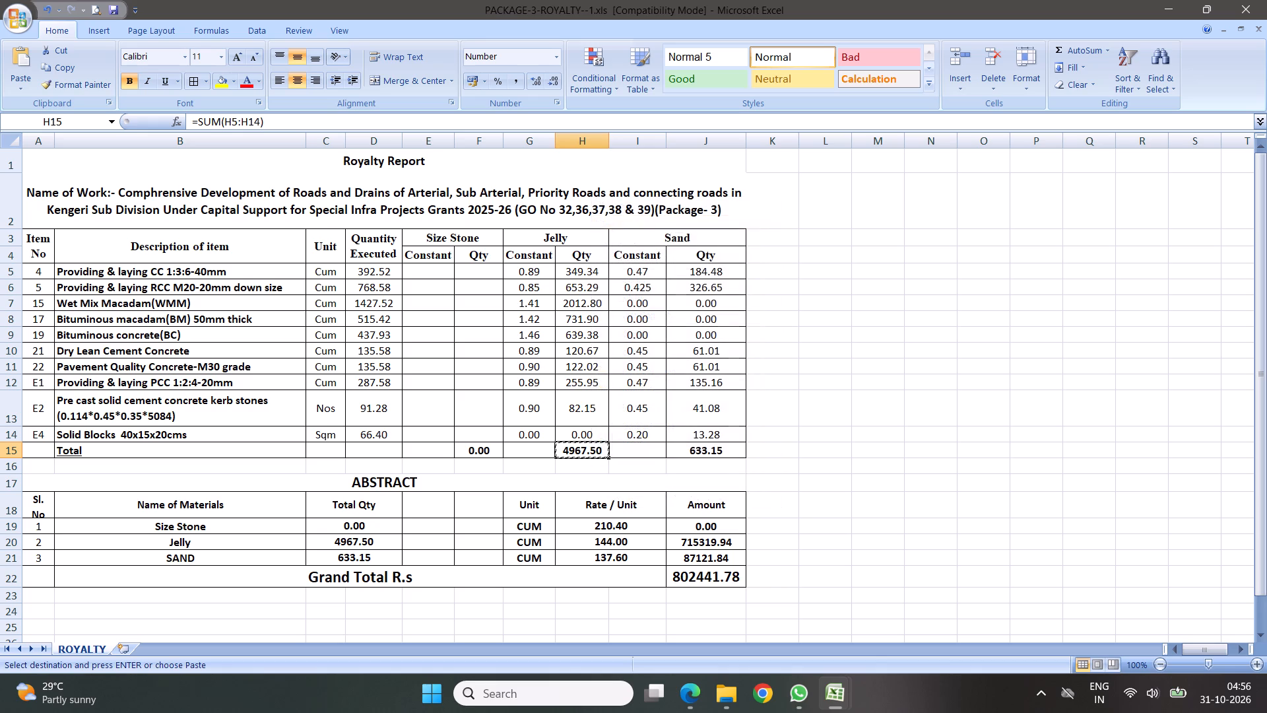
right_click(486, 448)
click(523, 235)
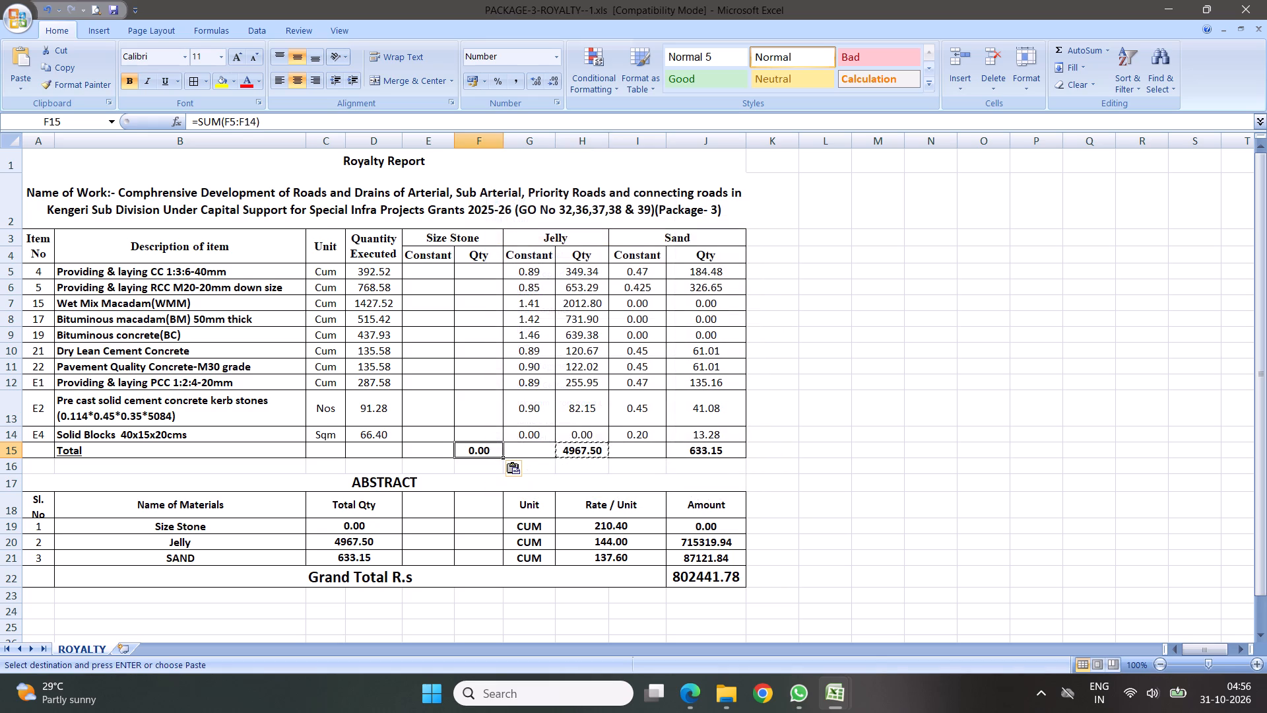
right_click(706, 456)
click(743, 243)
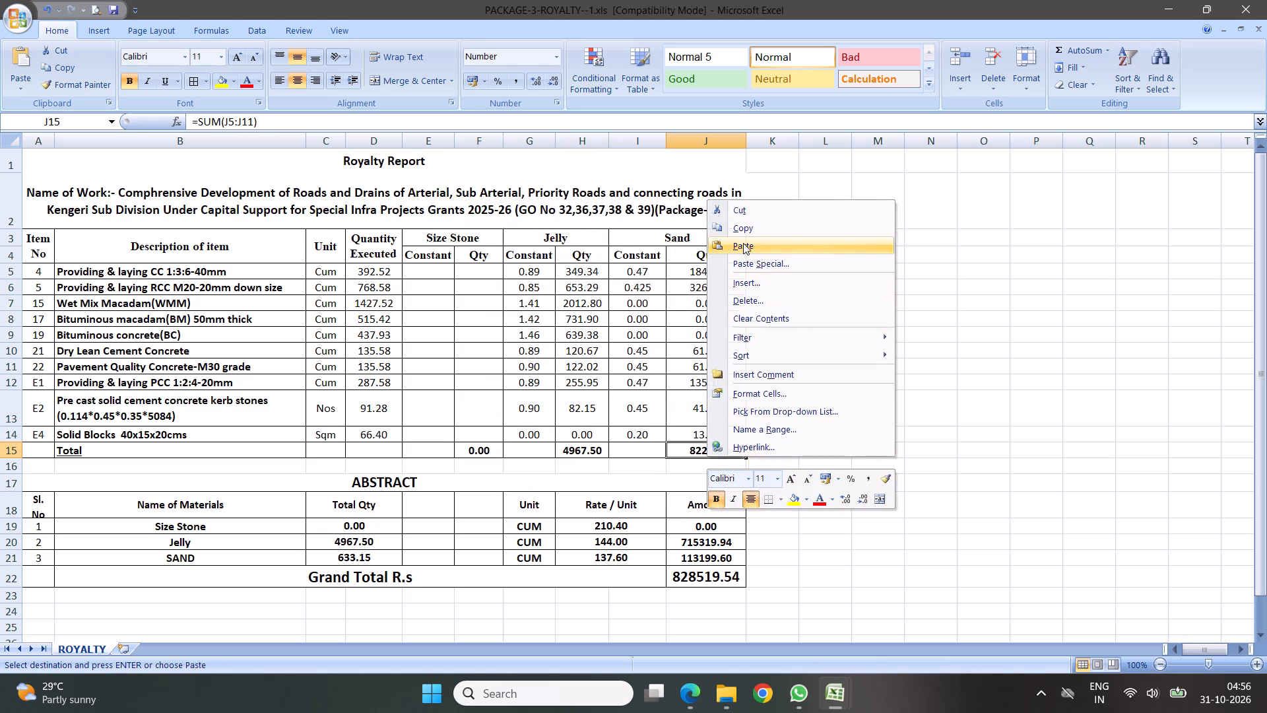
Re-sum the abstract's Grand Total with AutoSum over the three material amounts in J19 to J21.
scroll(446, 379, down, 2)
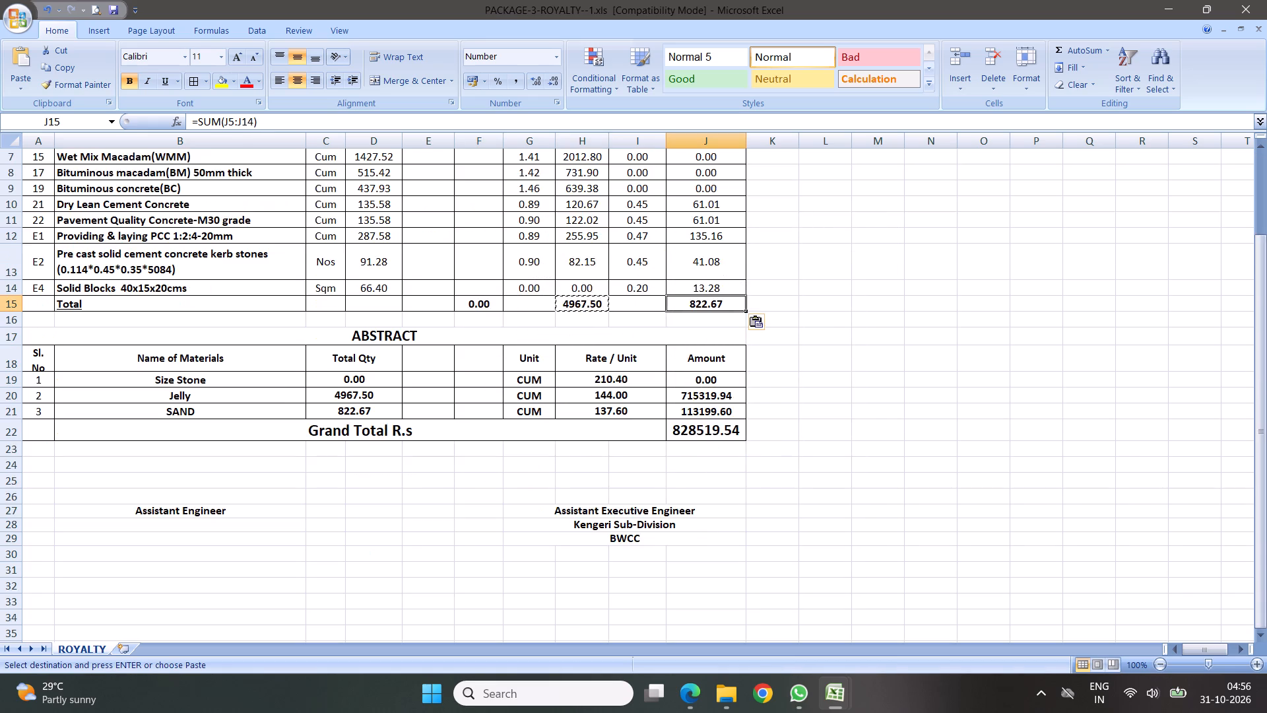
scroll(404, 383, down, 2)
click(453, 460)
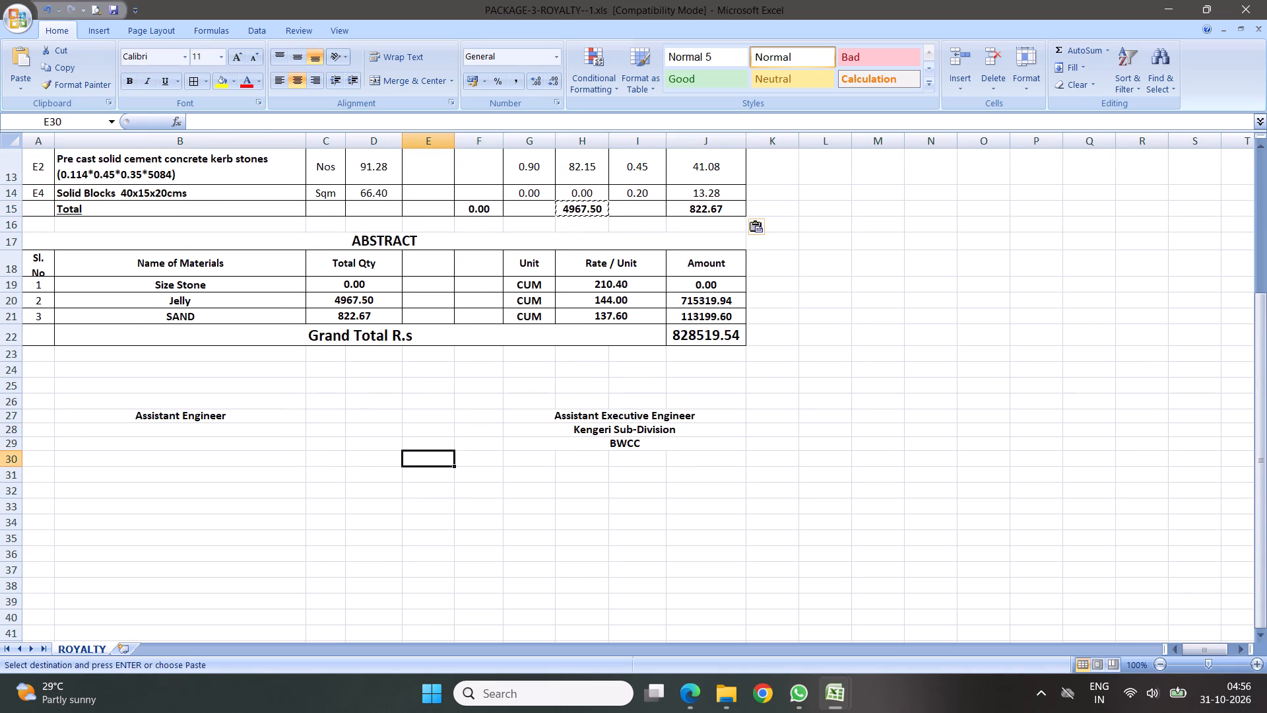
drag(706, 289, 700, 309)
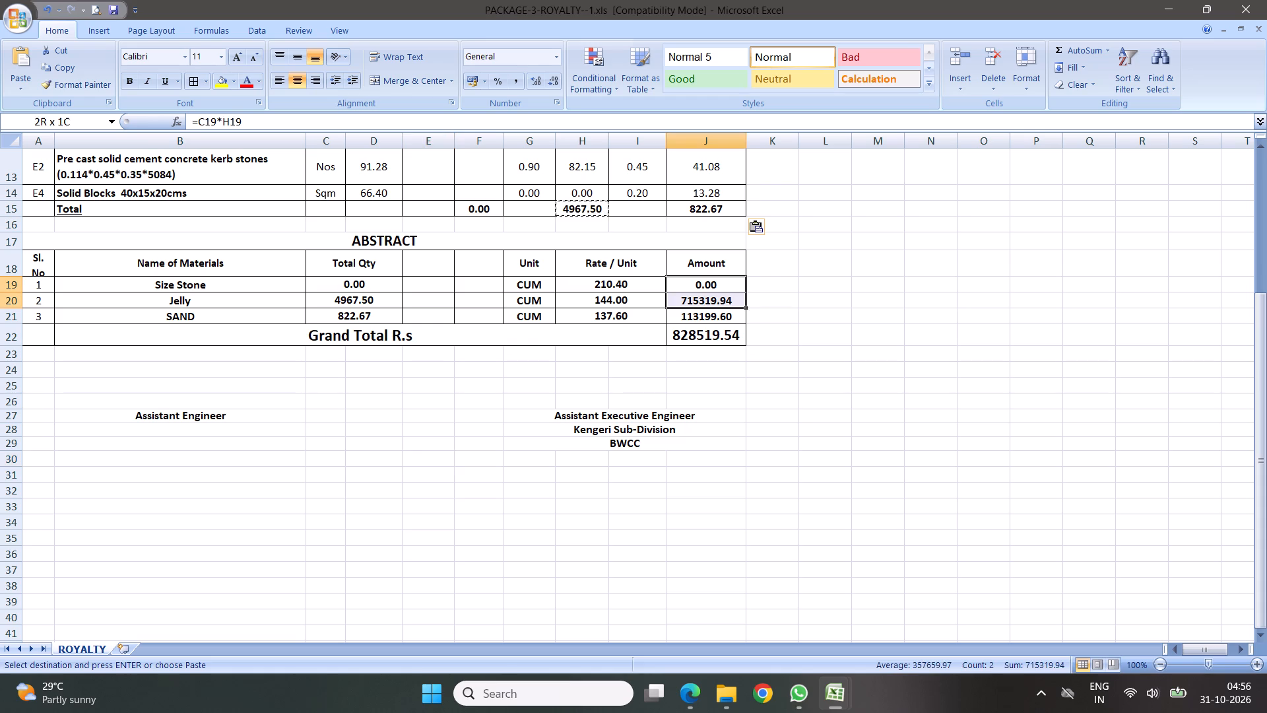
drag(700, 309, 699, 313)
click(1058, 46)
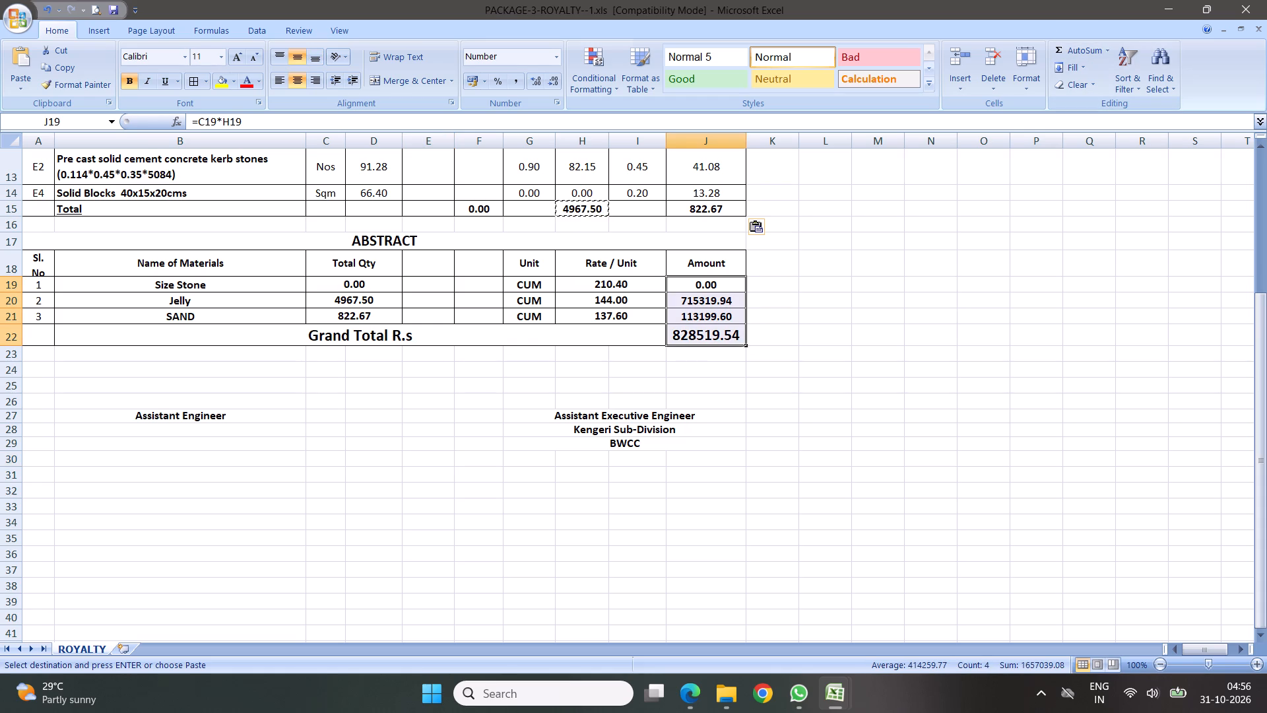
Check the completed royalty report's page layout in print preview.
scroll(337, 356, up, 4)
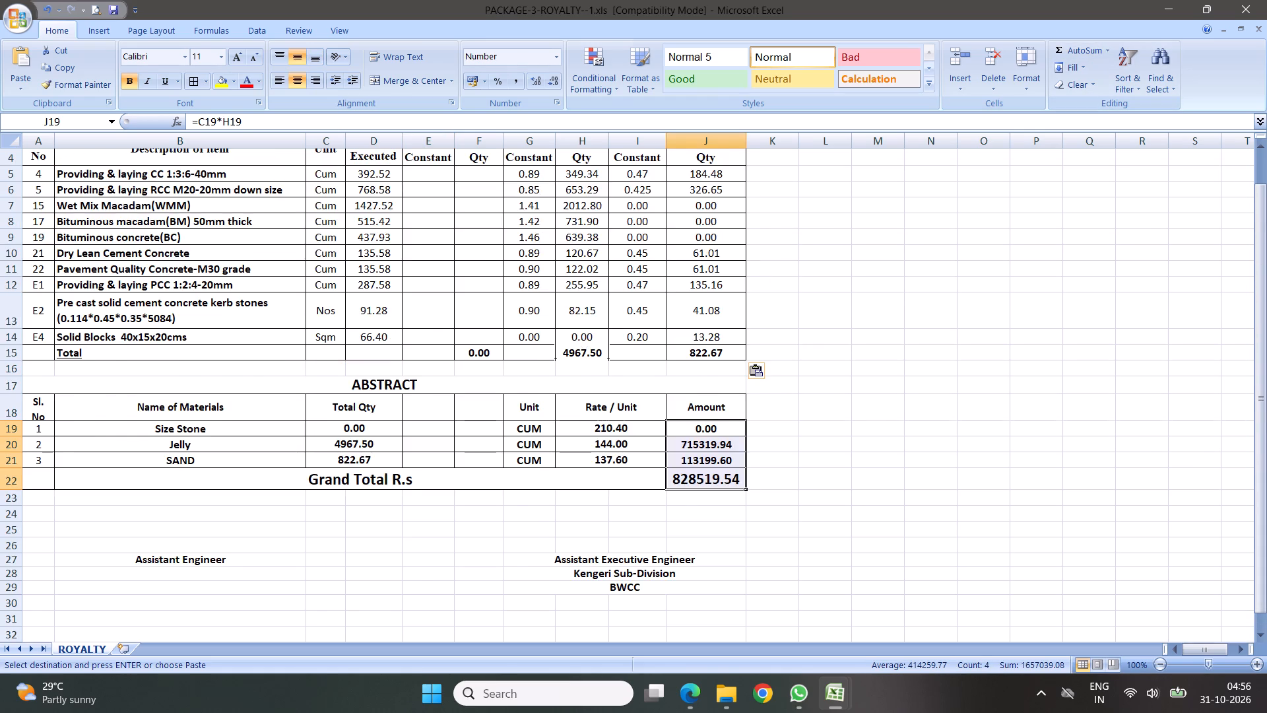
scroll(344, 317, up, 1)
click(340, 286)
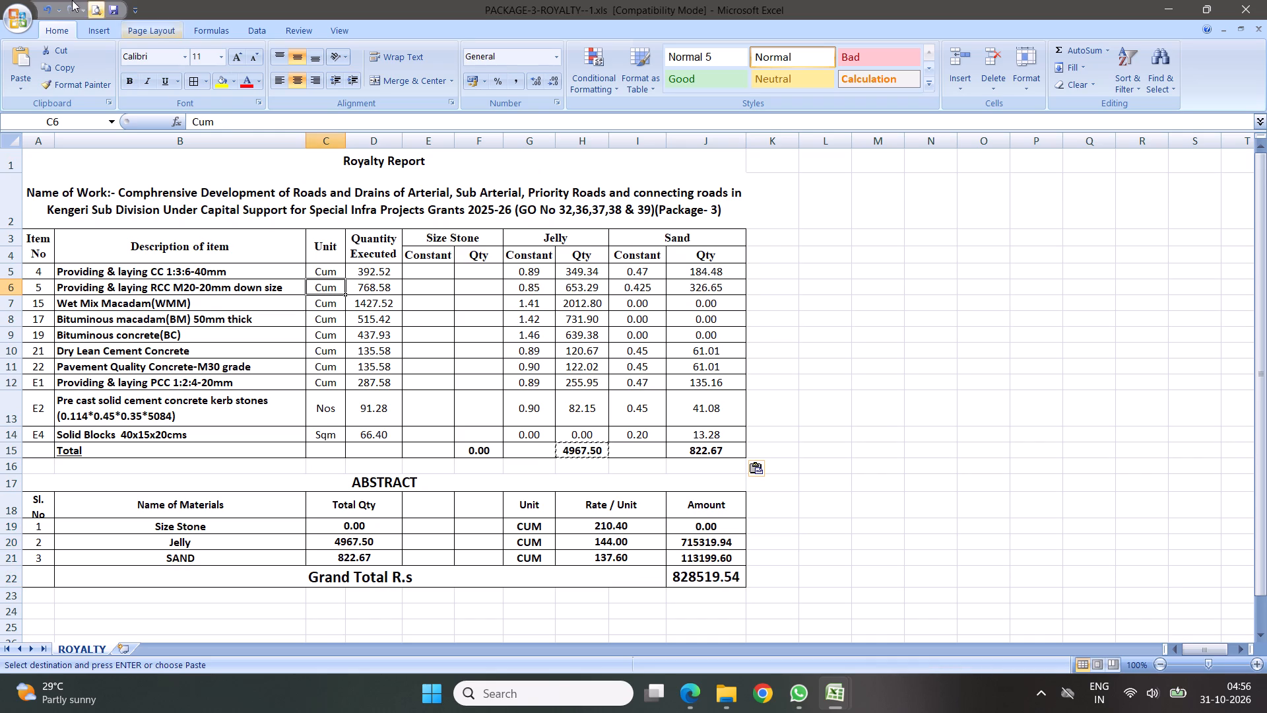
click(93, 9)
scroll(674, 398, down, 6)
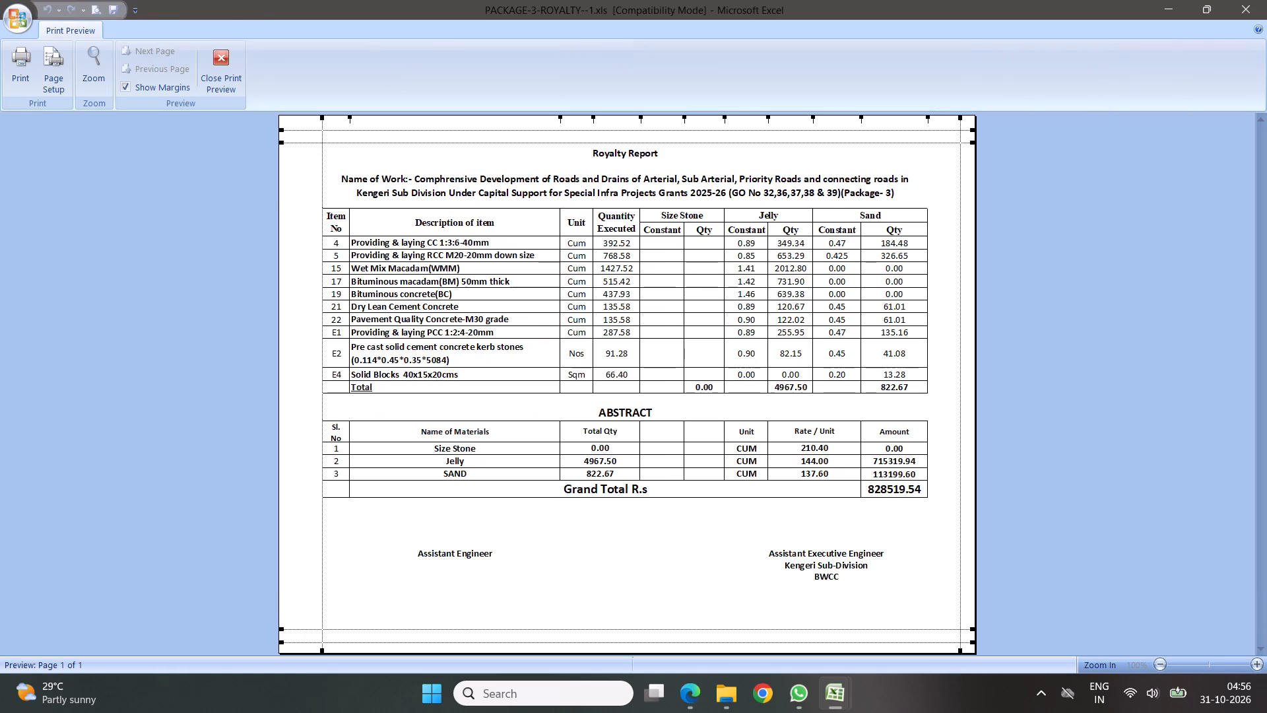
key(Escape)
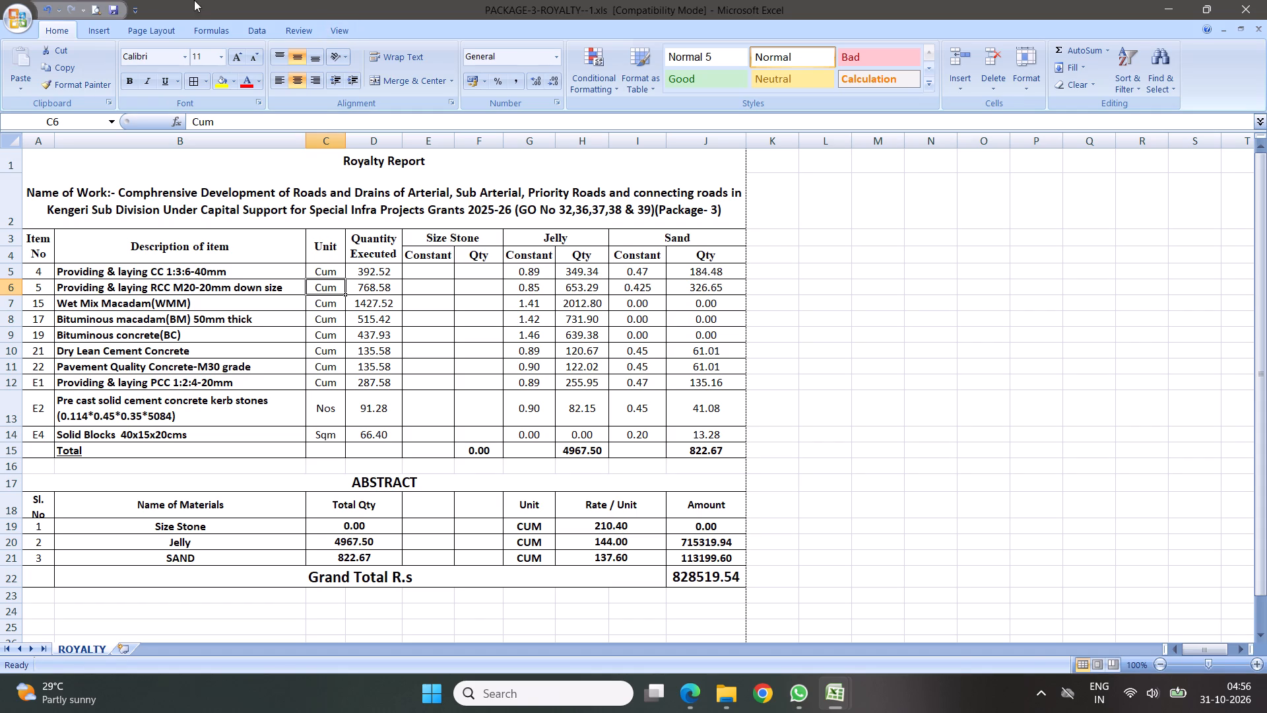
Save the PACKAGE-3 royalty workbook and close it.
click(112, 9)
click(1259, 24)
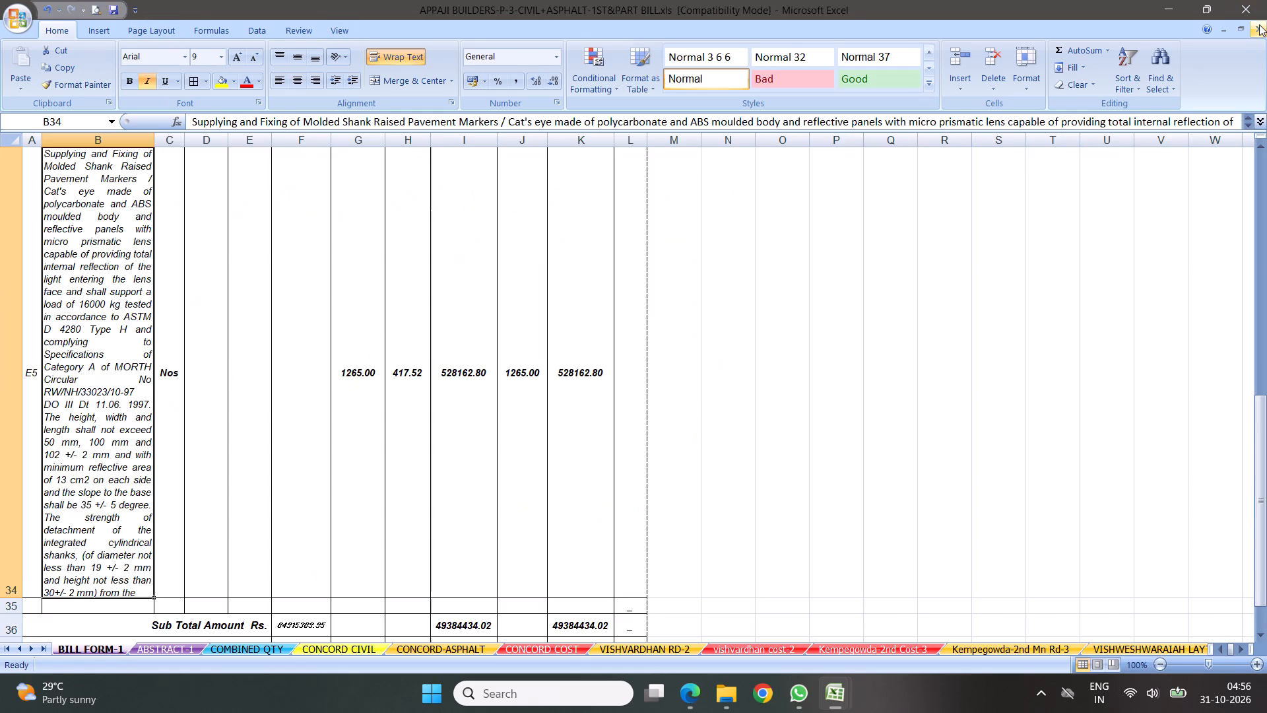
Return to the top of BILL FORM-1 and save the Appaji Builders first and part bill workbook.
drag(1262, 419, 1266, 0)
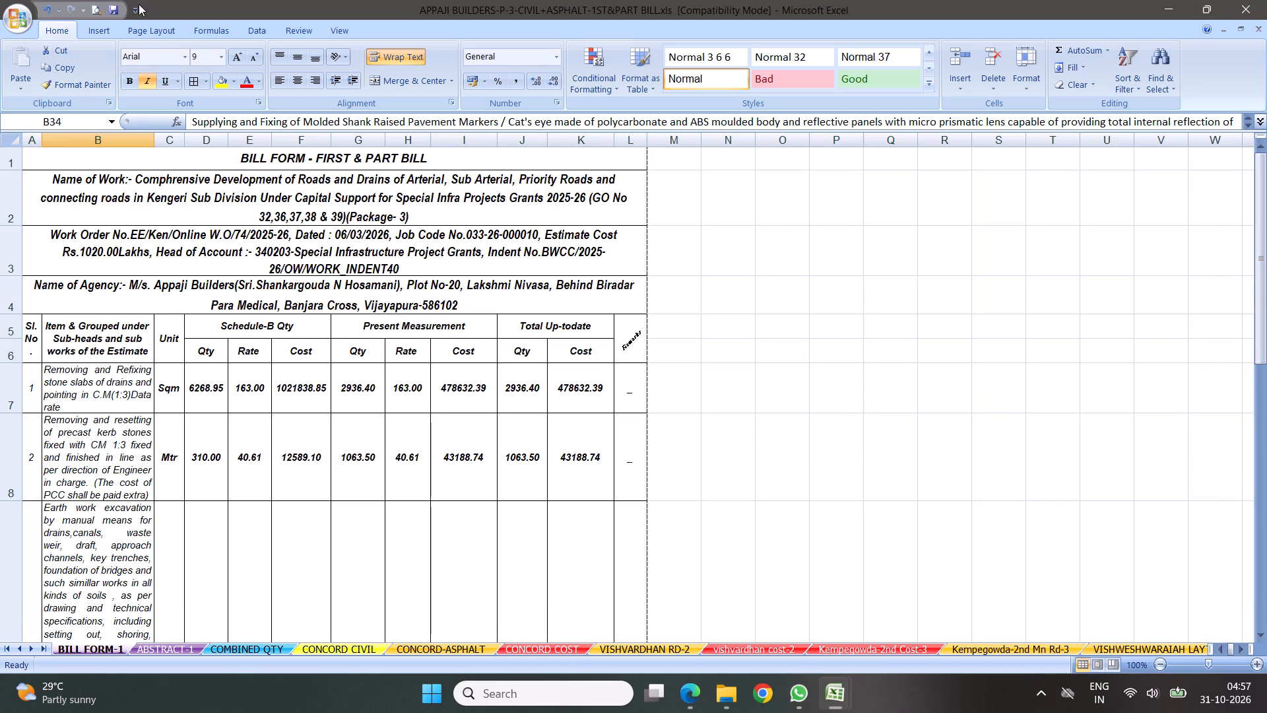
click(114, 7)
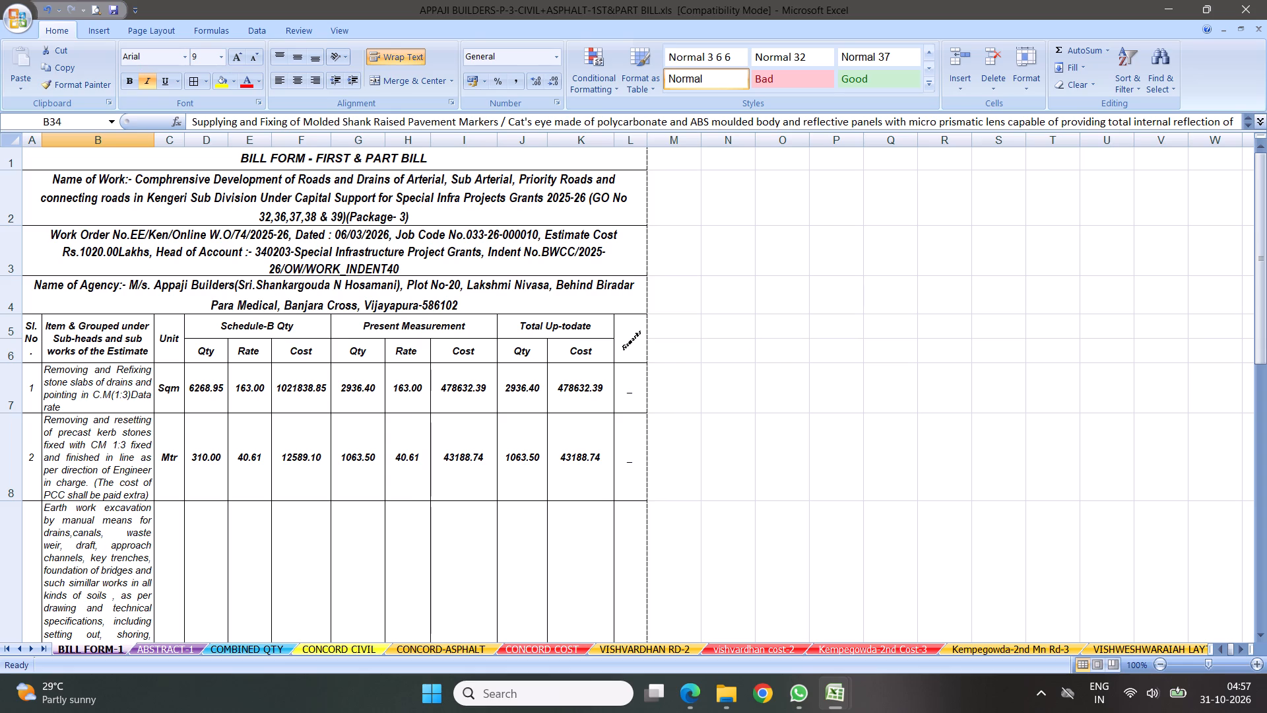
Review BILL FORM-1 in print preview through its last page, and slightly narrow the Remarks column there.
scroll(915, 341, up, 5)
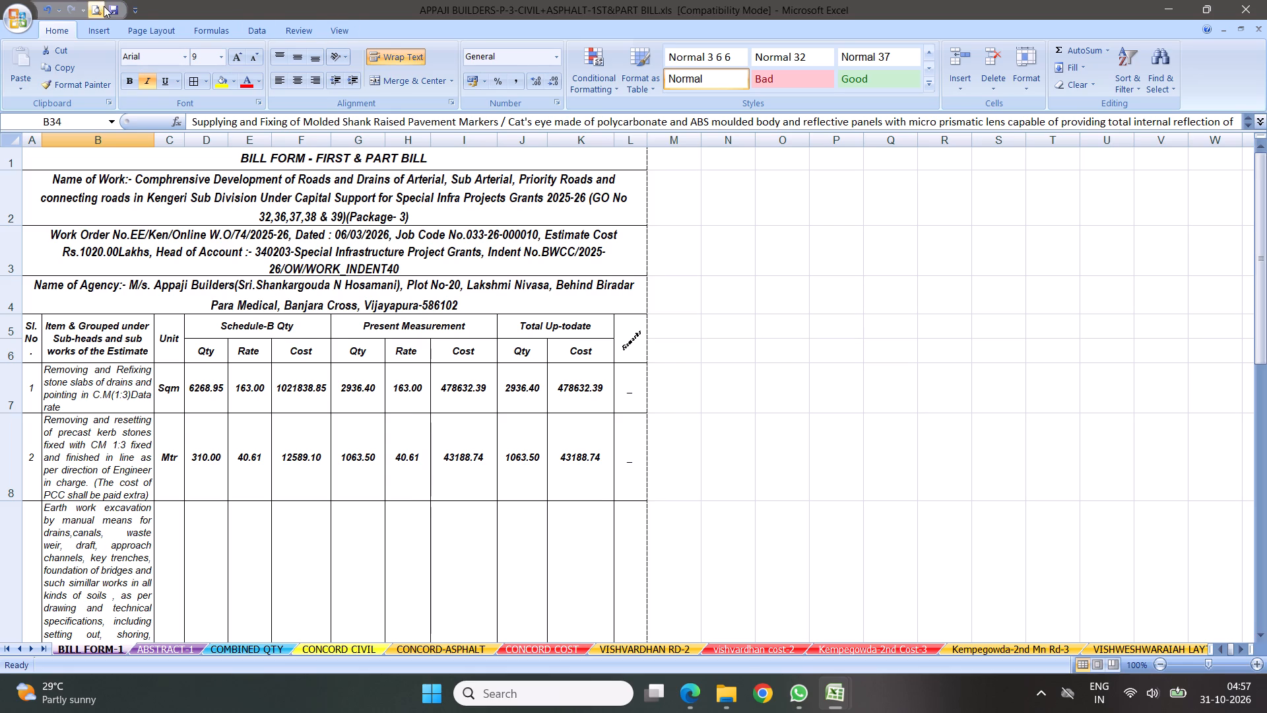
click(94, 5)
scroll(787, 361, down, 8)
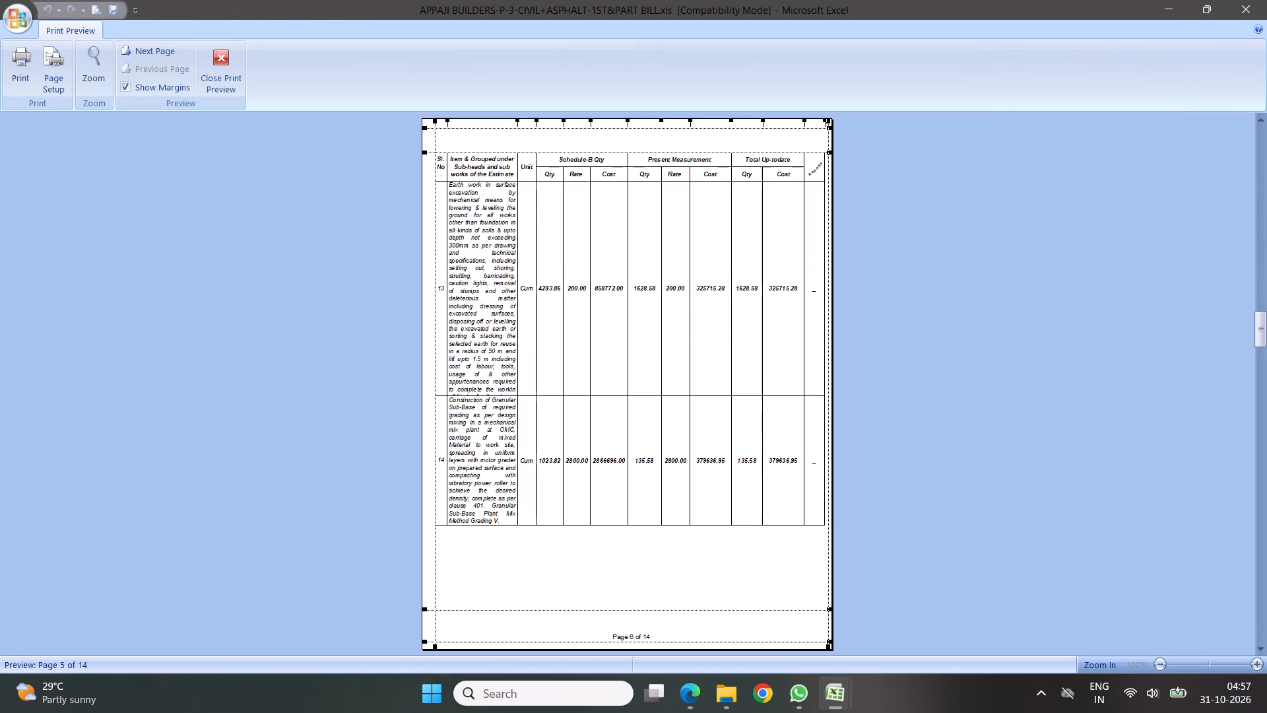
scroll(787, 352, down, 20)
scroll(787, 352, down, 6)
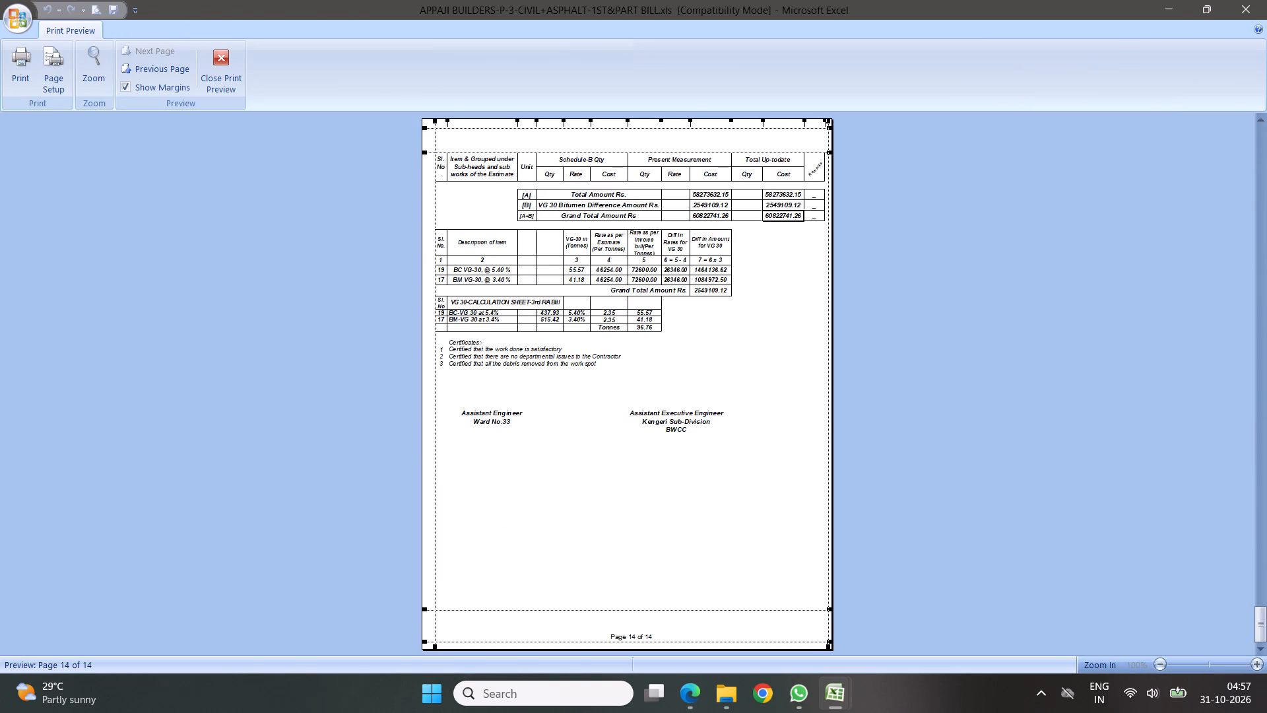
click(794, 170)
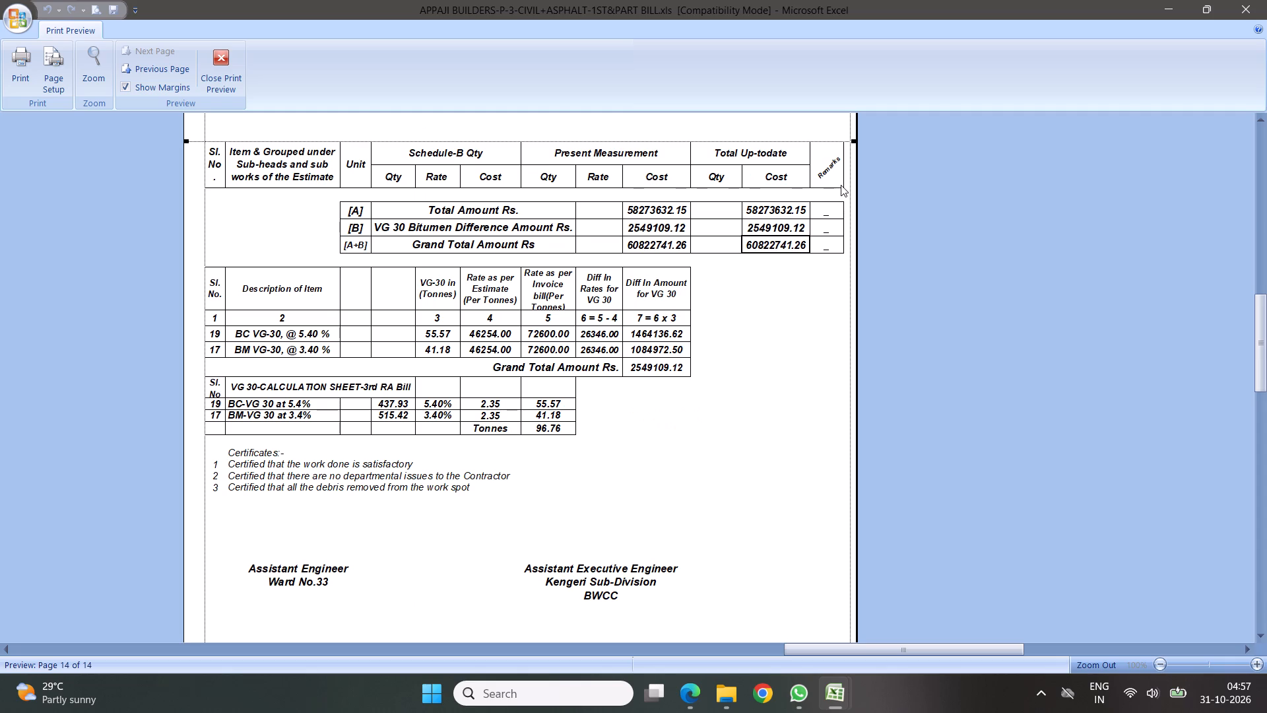
click(842, 182)
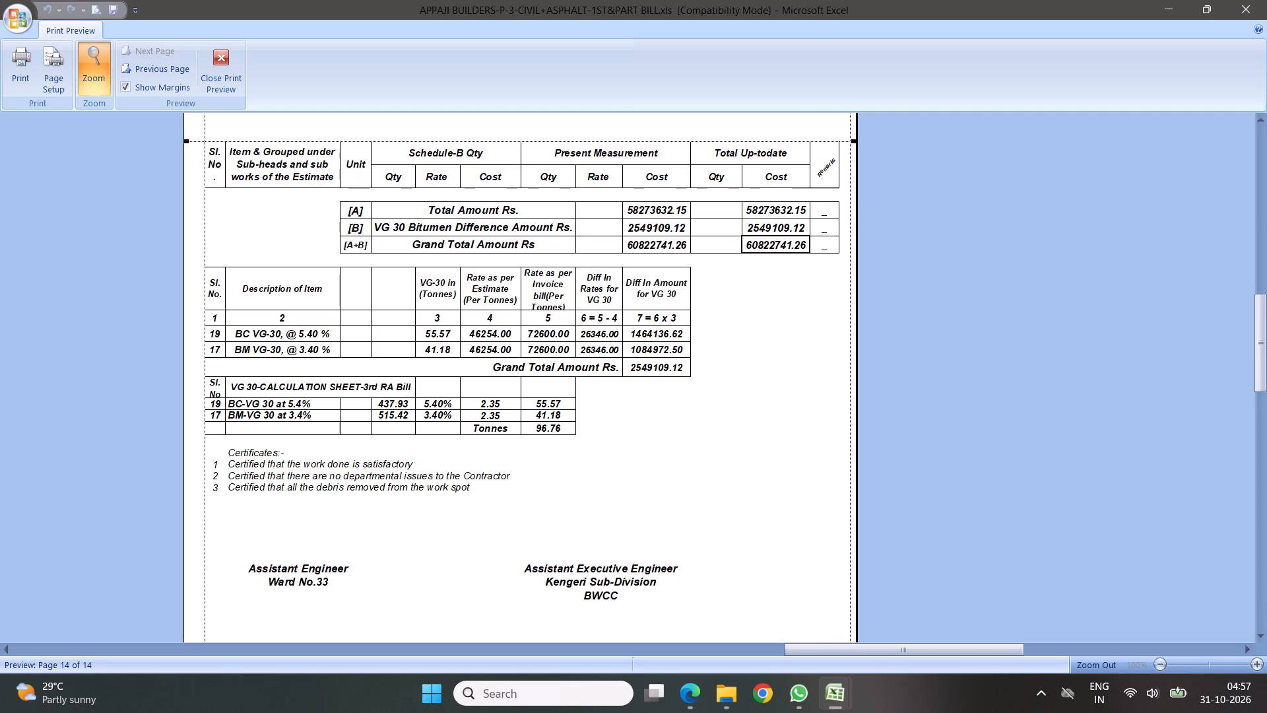
click(753, 354)
scroll(751, 338, down, 8)
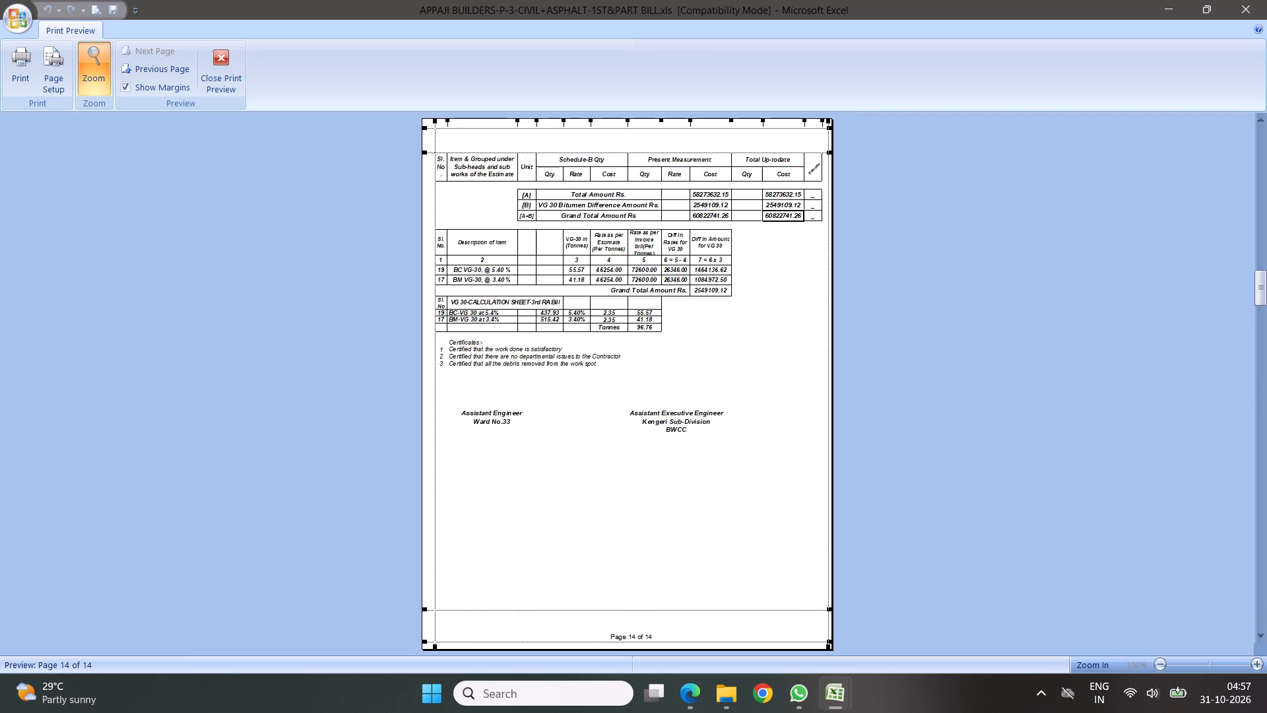
scroll(718, 274, up, 20)
scroll(718, 274, up, 12)
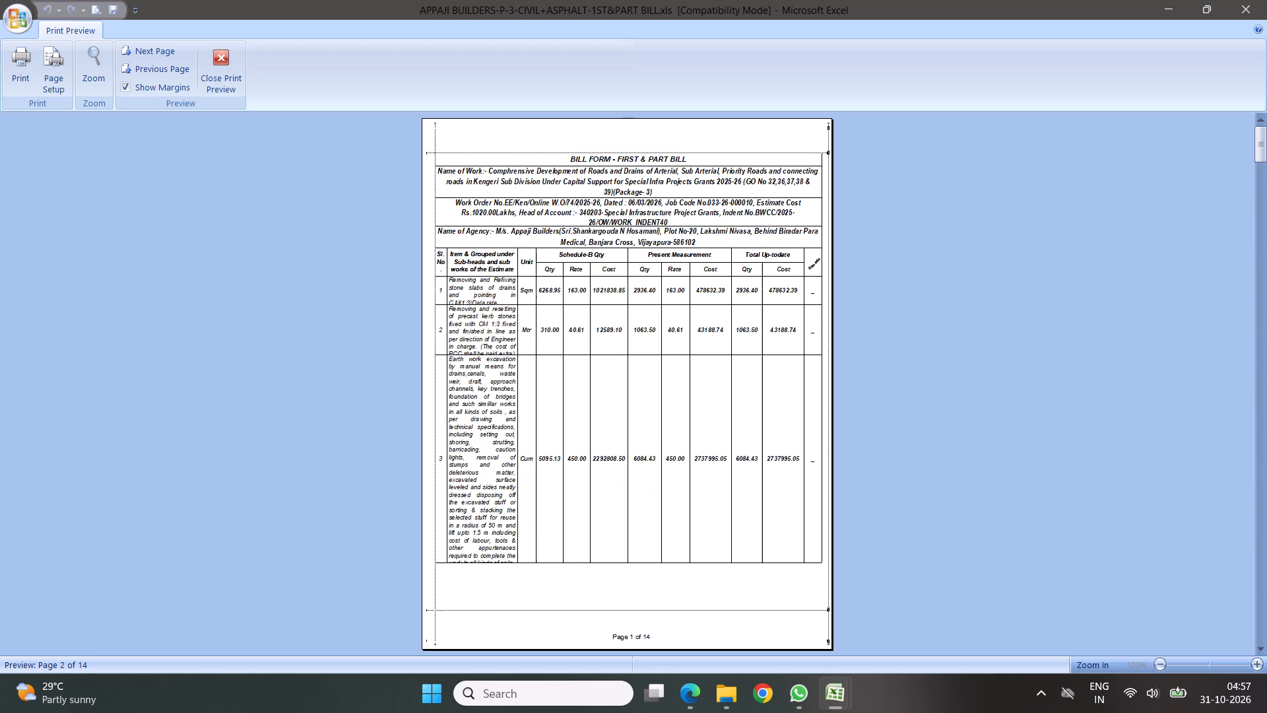
key(Escape)
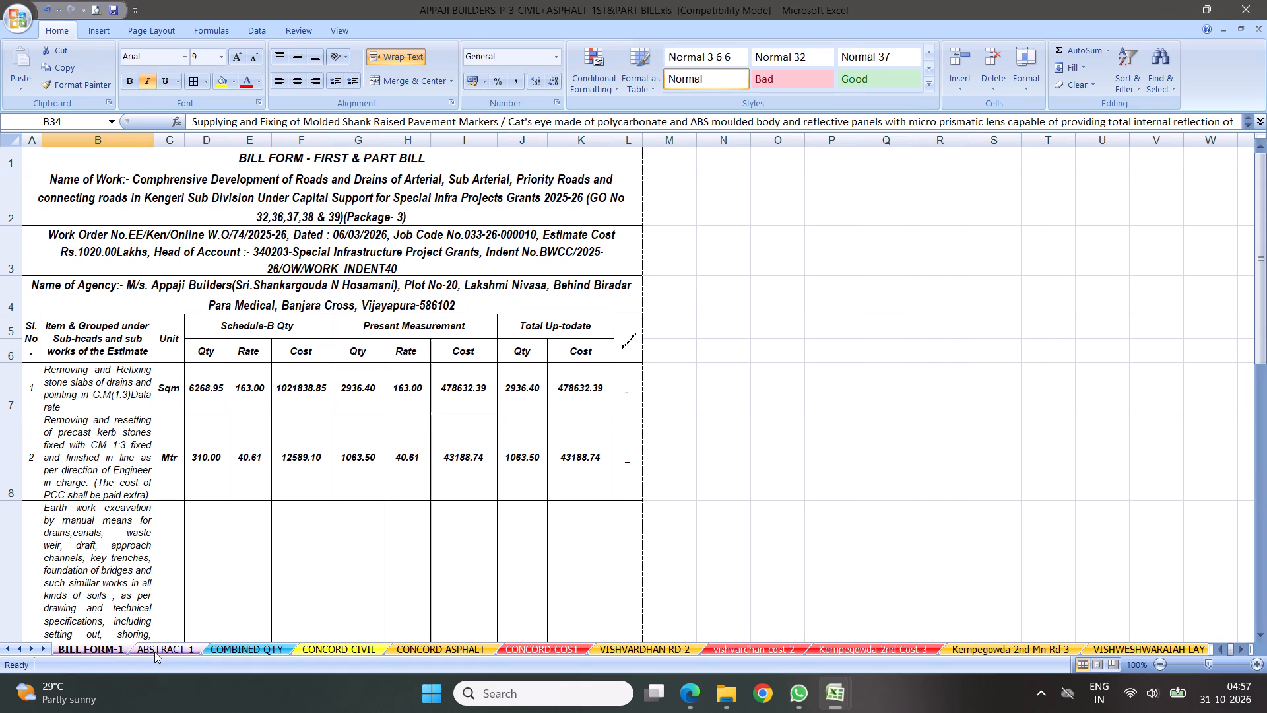
Review the ABSTRACT-1 sheet in print preview through its last page, and slightly narrow its Remarks column there.
click(154, 652)
drag(1260, 364, 1257, 90)
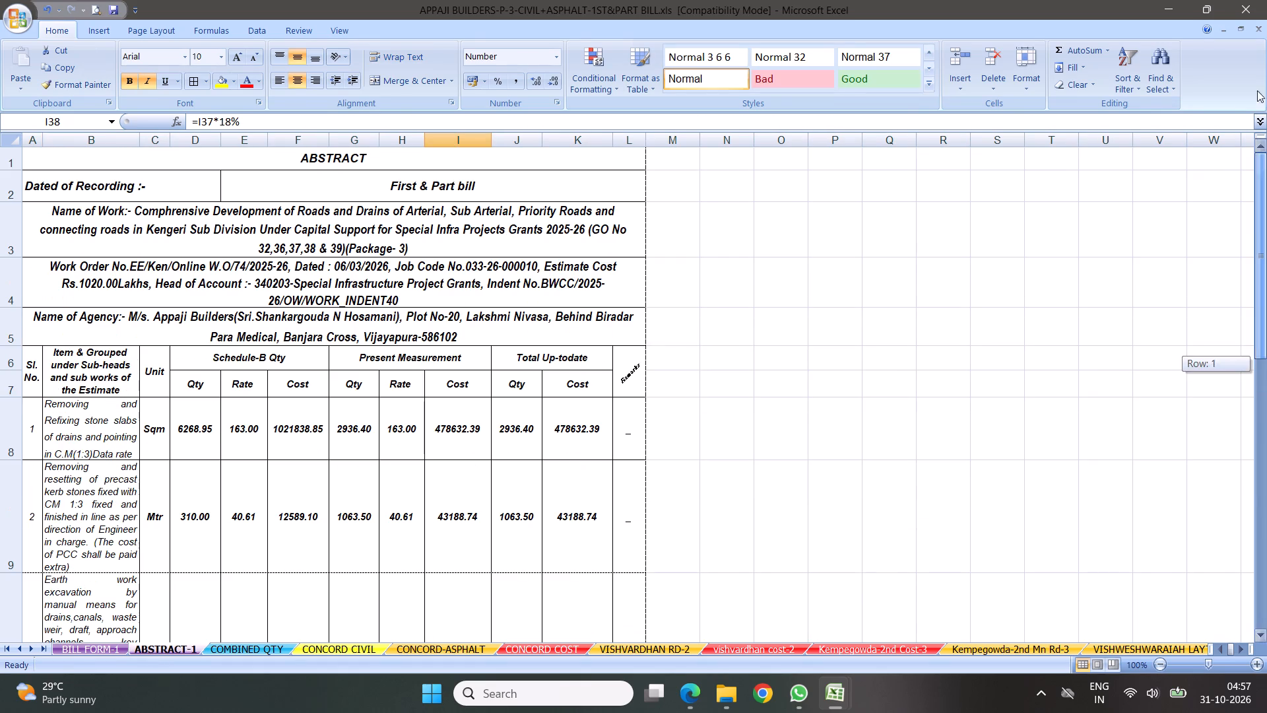
drag(1257, 90, 1264, 88)
click(92, 7)
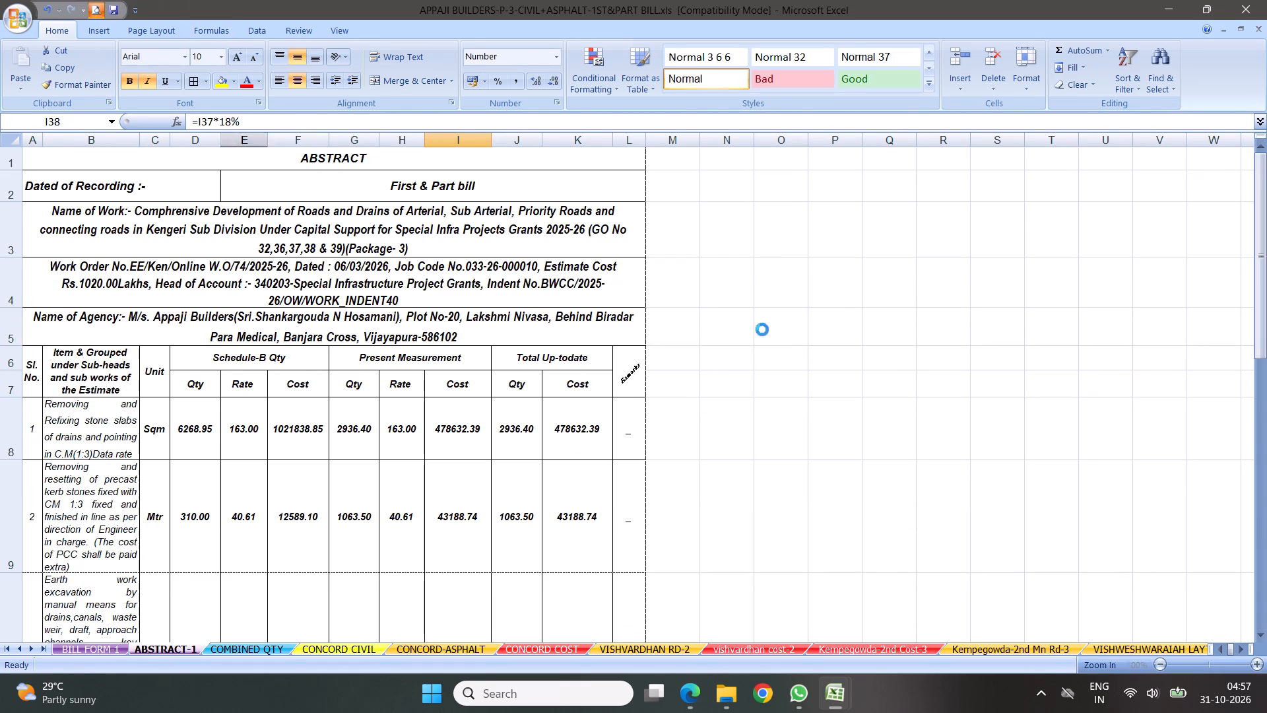
scroll(825, 339, down, 20)
scroll(825, 339, down, 10)
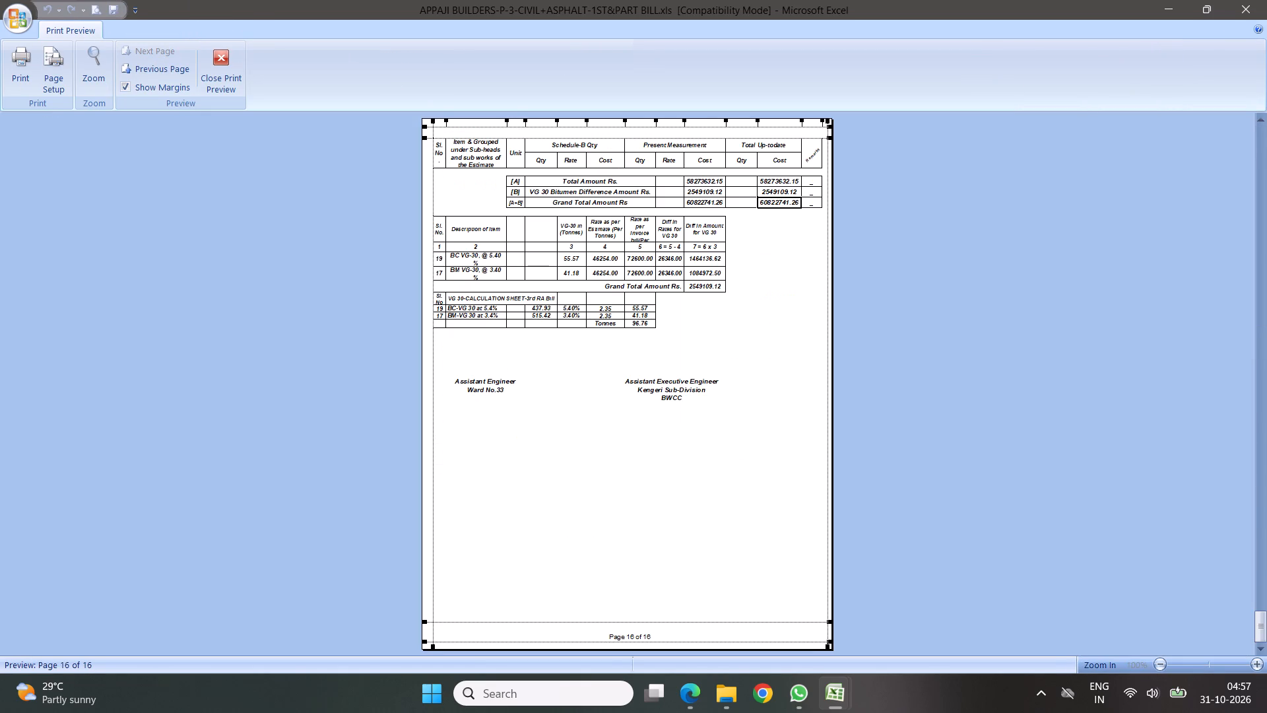
click(772, 256)
scroll(838, 234, up, 3)
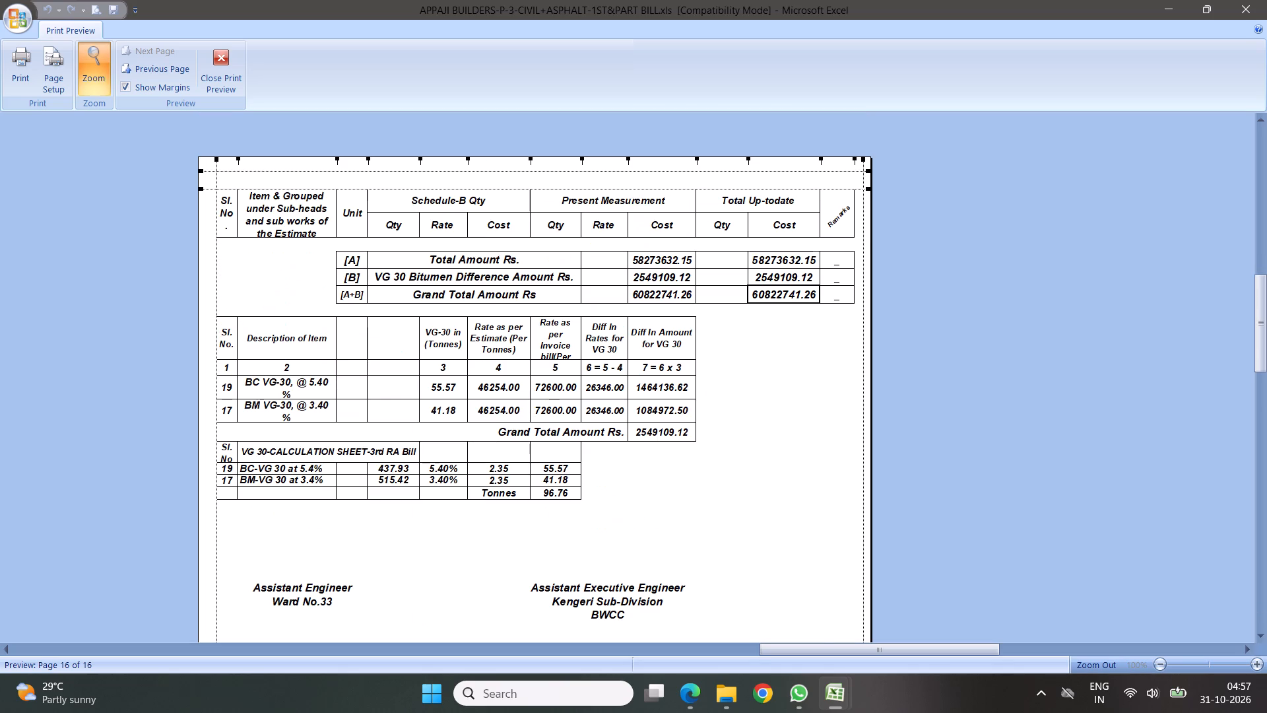
click(856, 220)
click(796, 379)
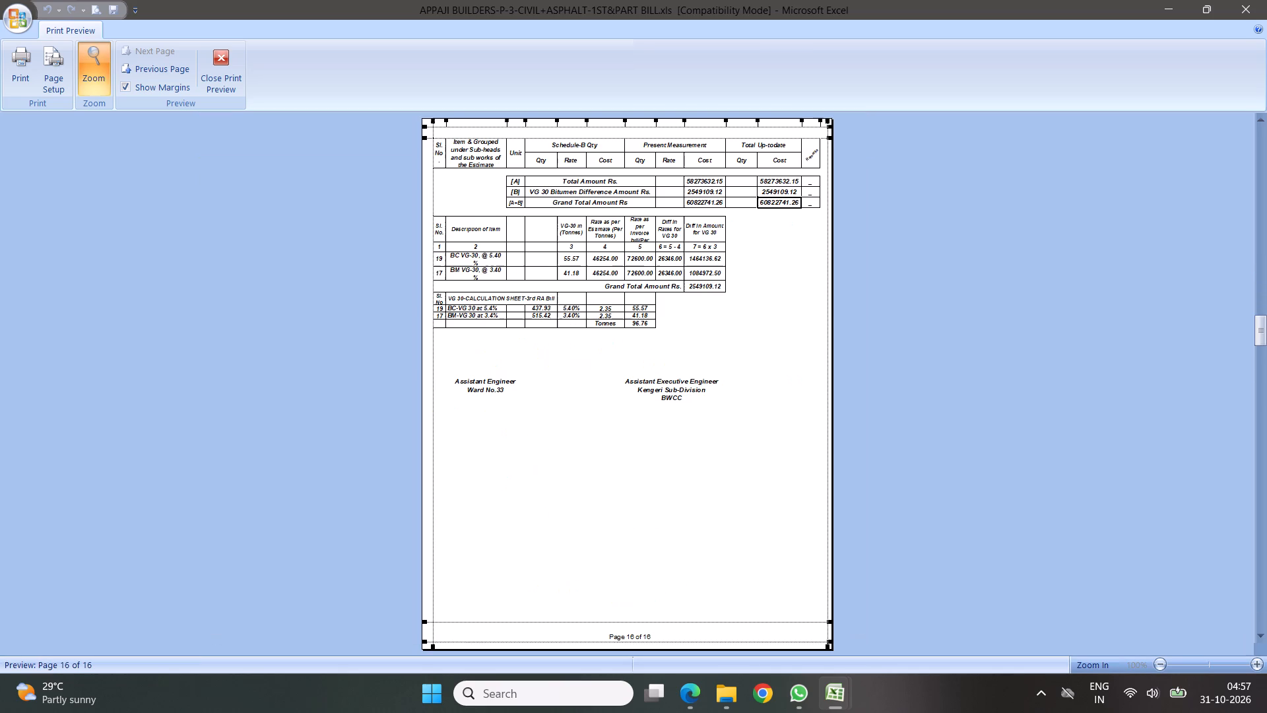
scroll(701, 308, up, 9)
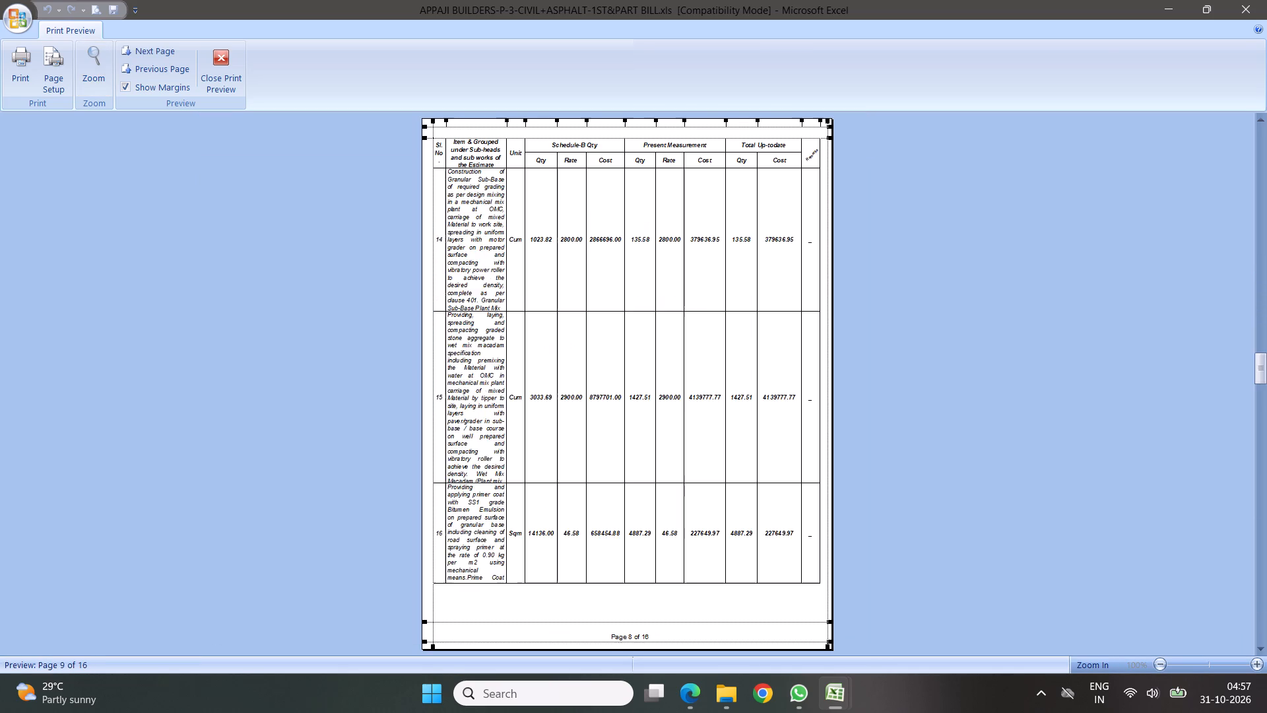
key(Escape)
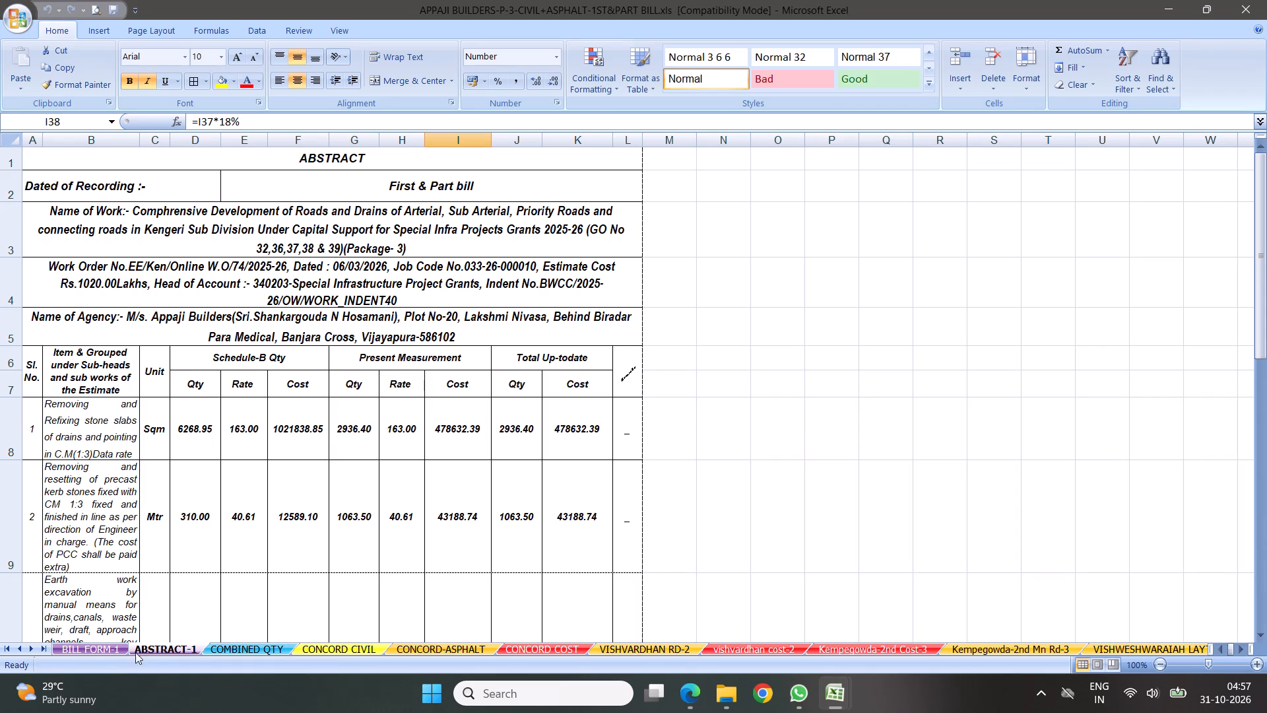
Return to the top of BILL FORM-1 and save the Appaji Builders first and part bill workbook.
click(89, 648)
scroll(478, 350, up, 2)
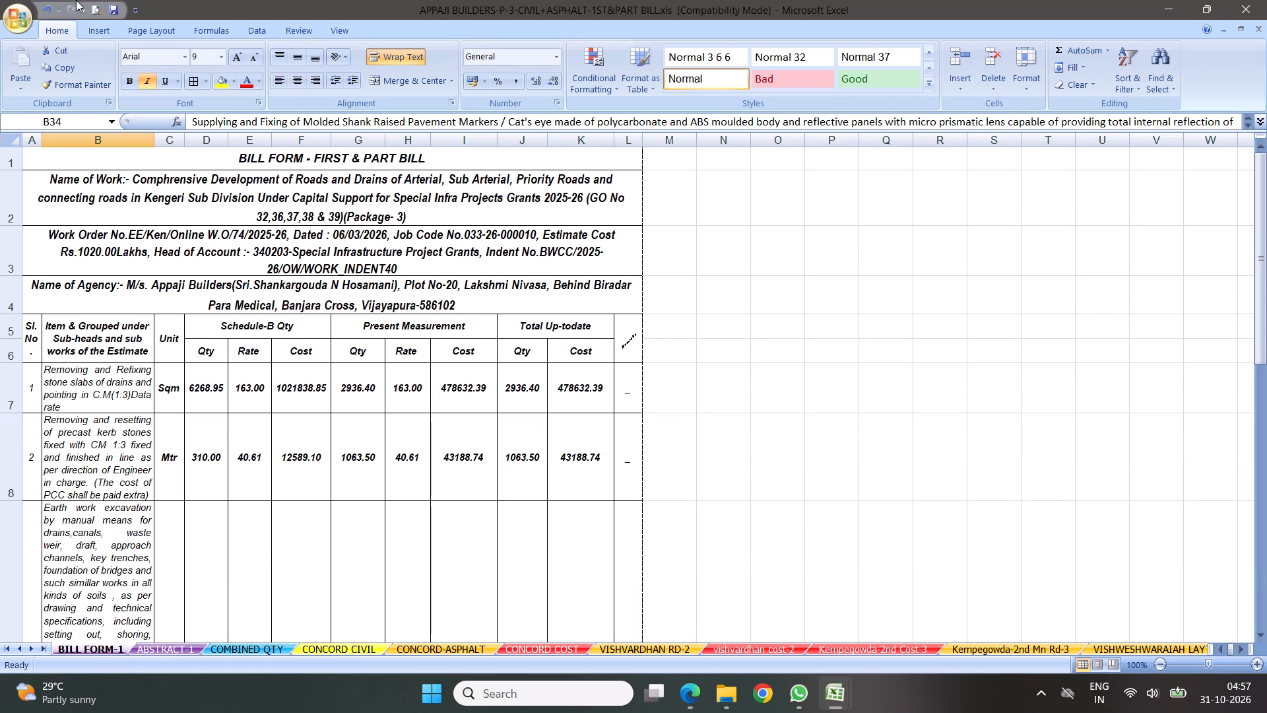
click(112, 7)
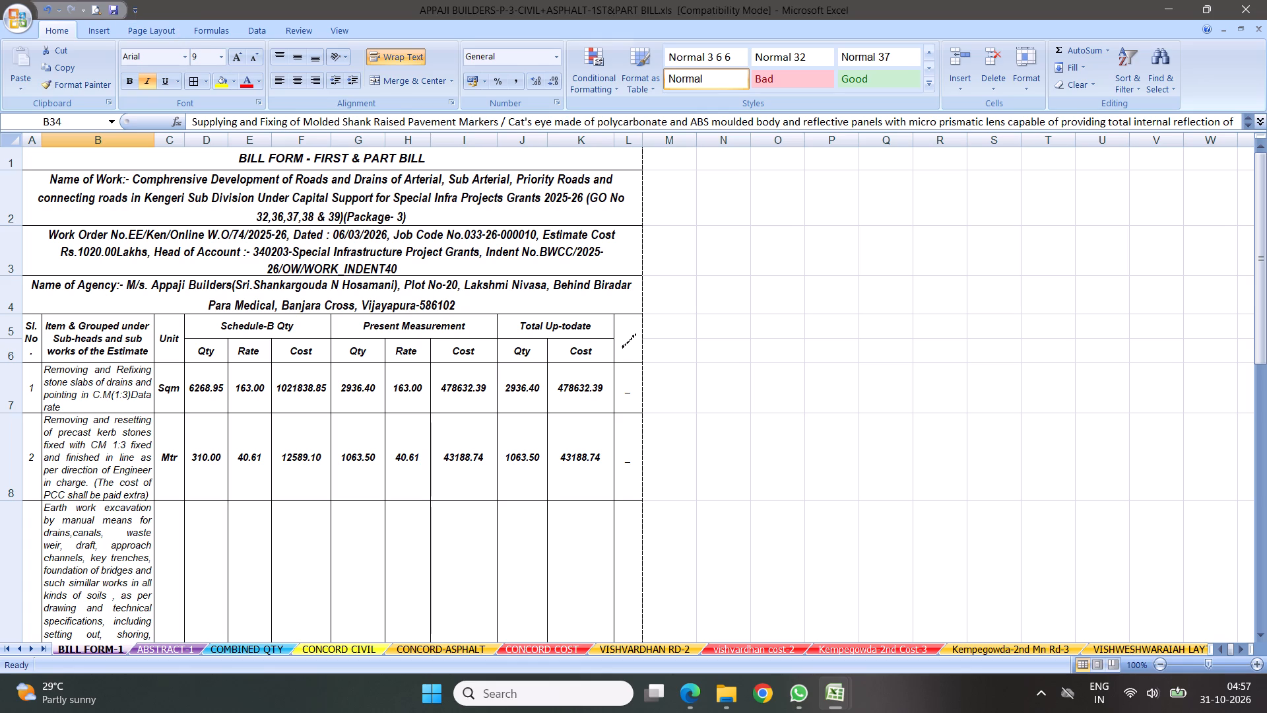
click(773, 209)
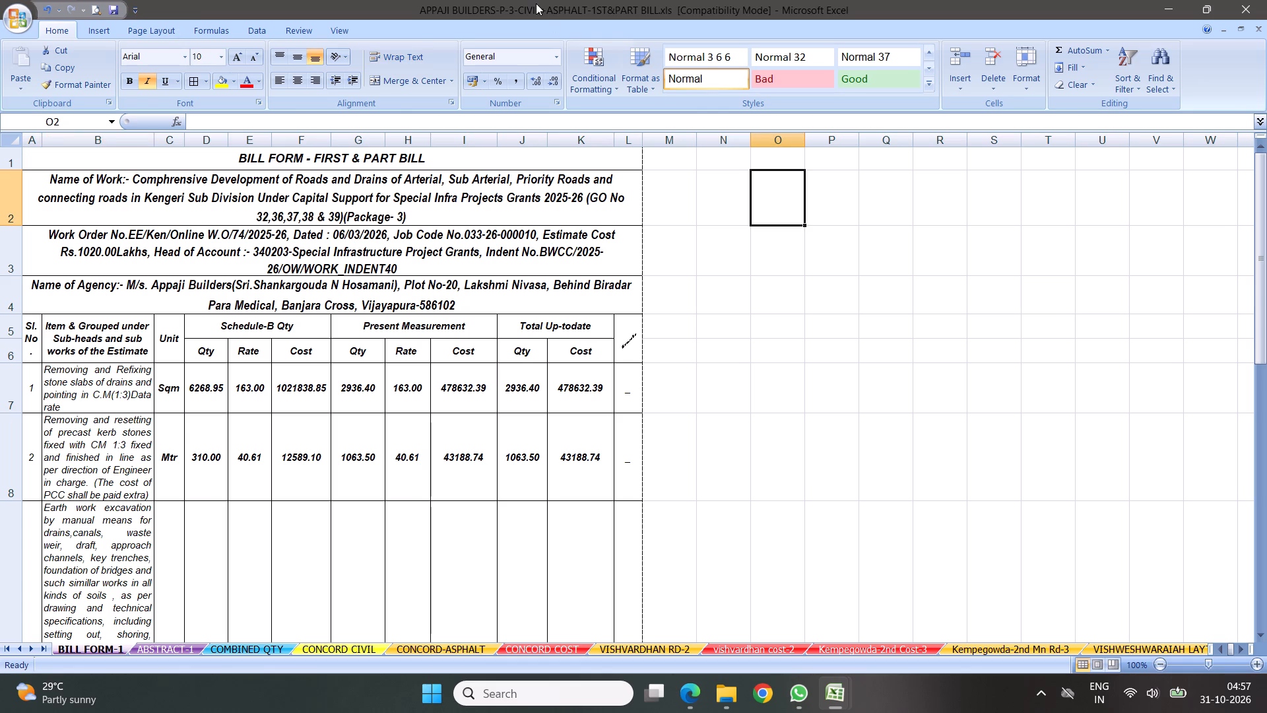
click(534, 9)
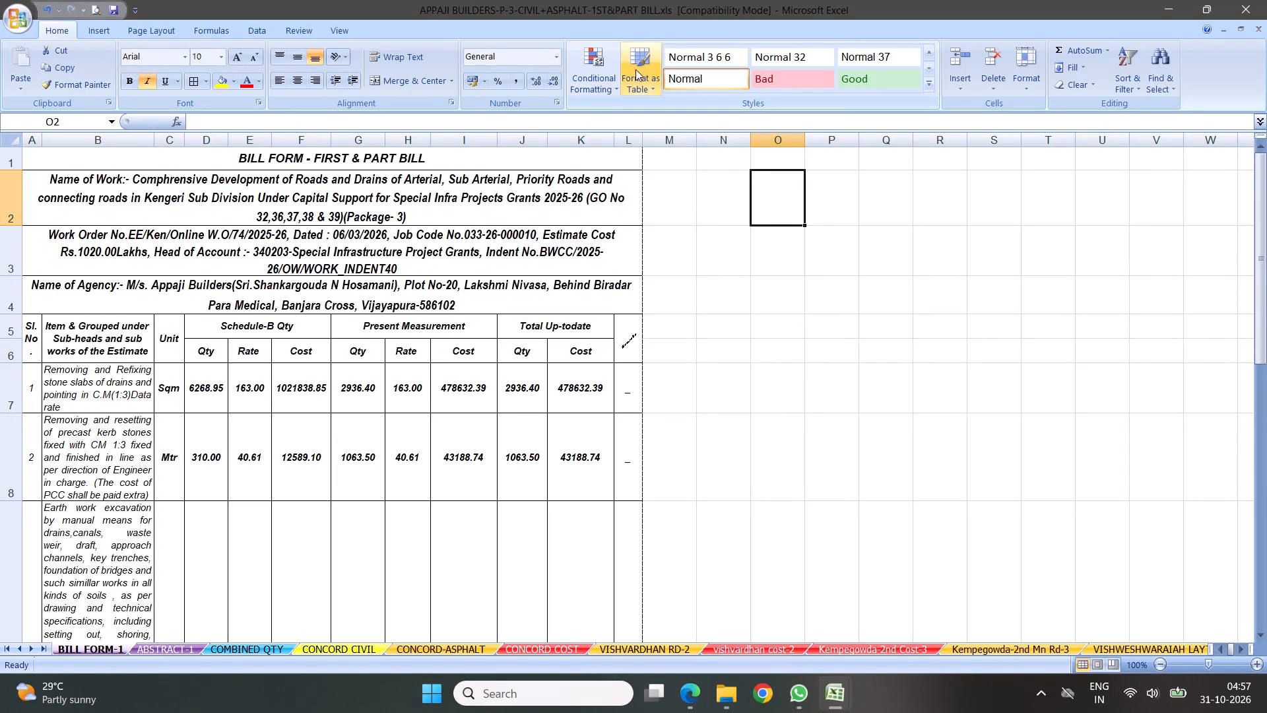
click(895, 260)
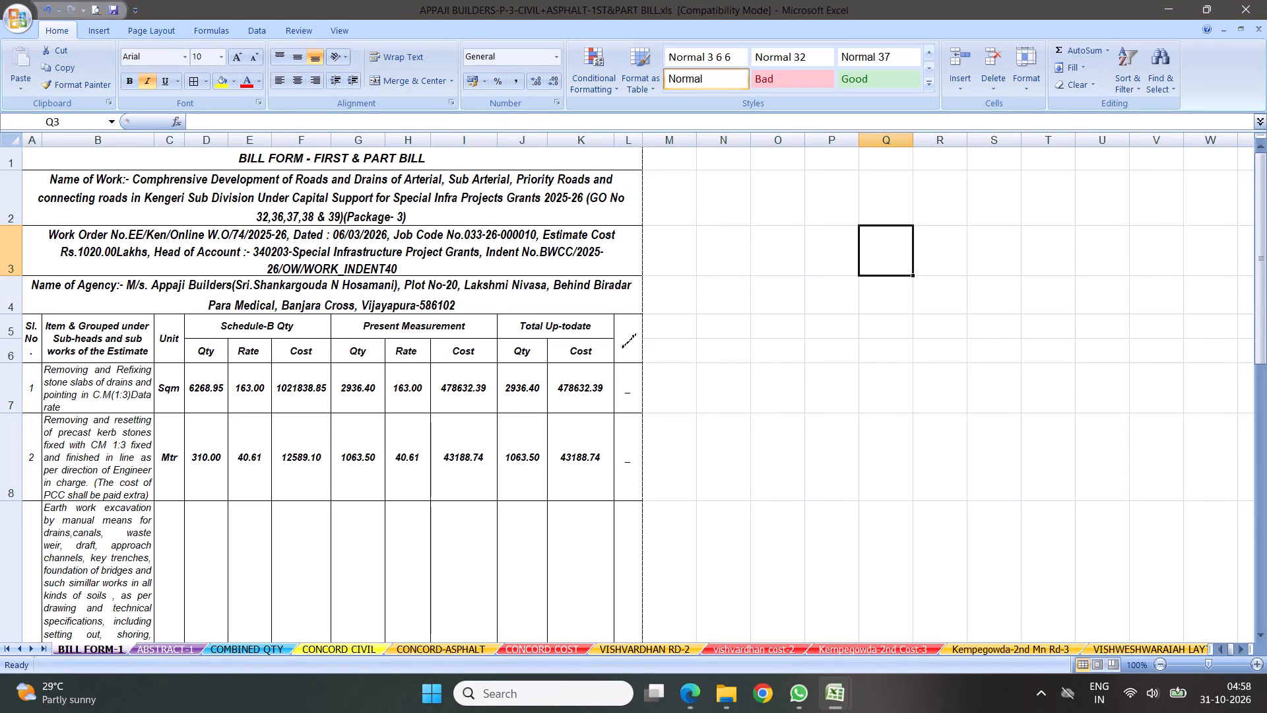
click(114, 8)
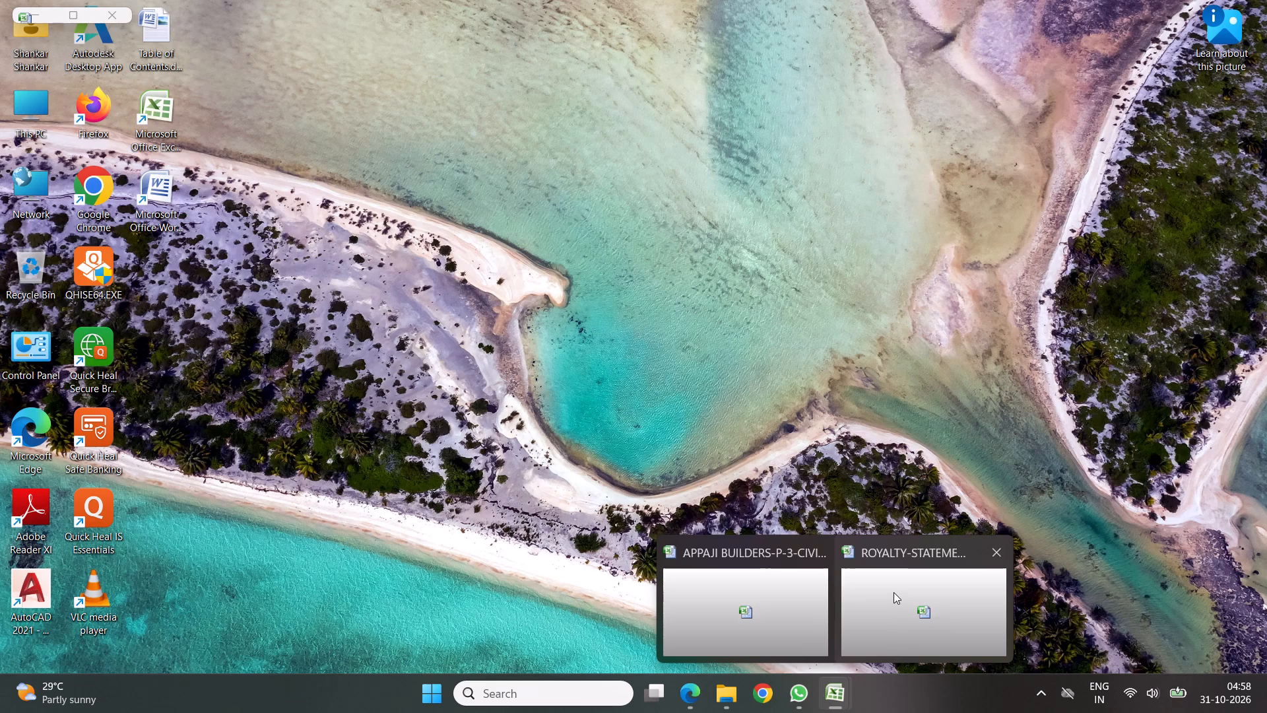
Switch to the ROYALTY-STATEMENT-7 workbook and close it.
click(893, 592)
click(671, 263)
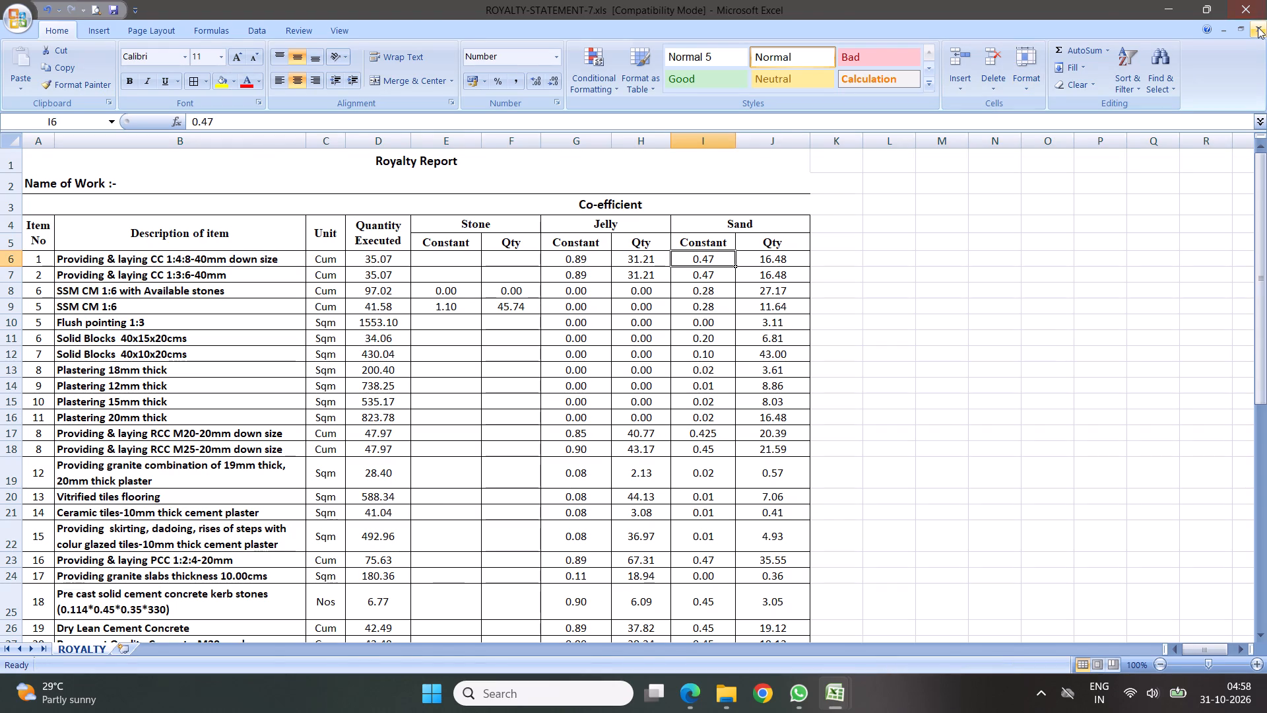
click(1258, 24)
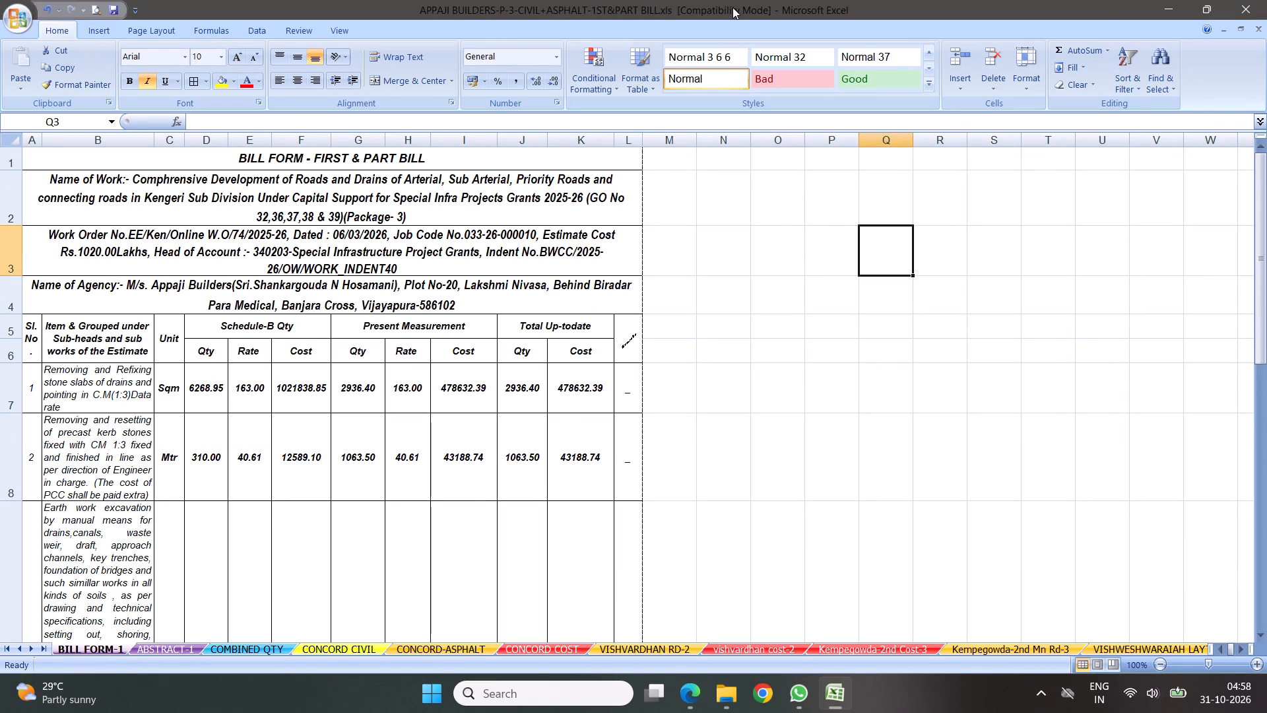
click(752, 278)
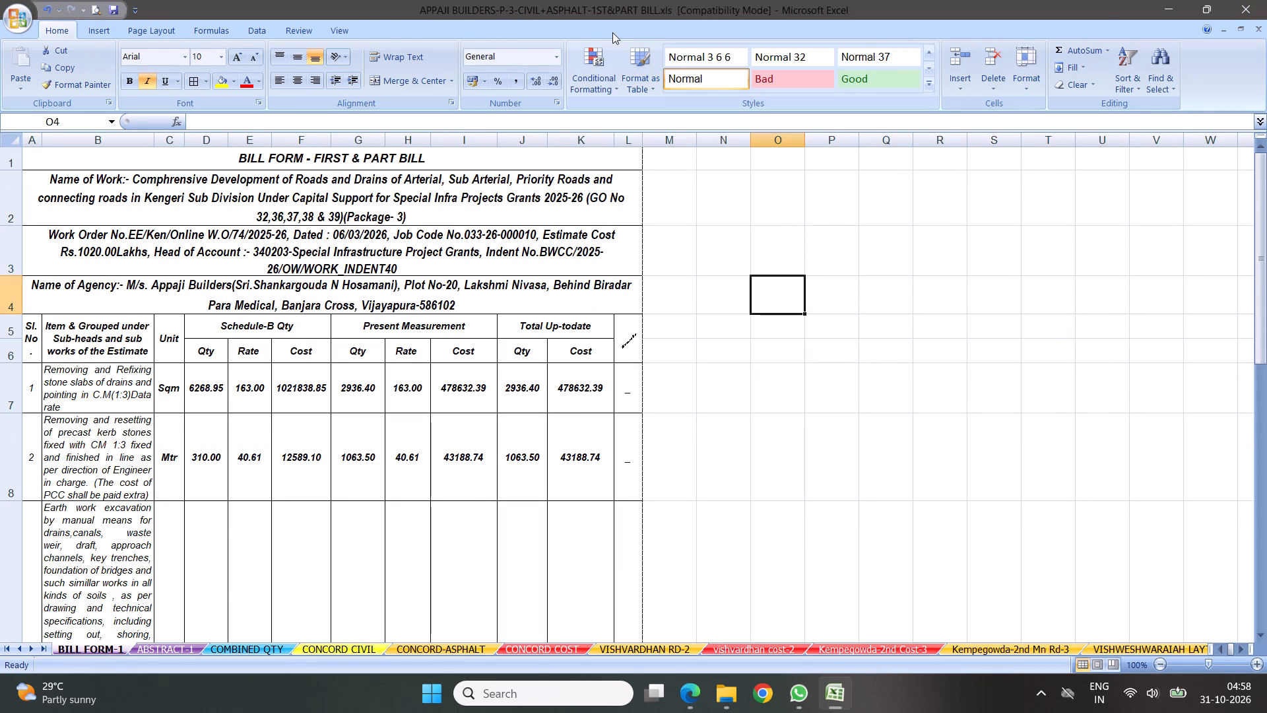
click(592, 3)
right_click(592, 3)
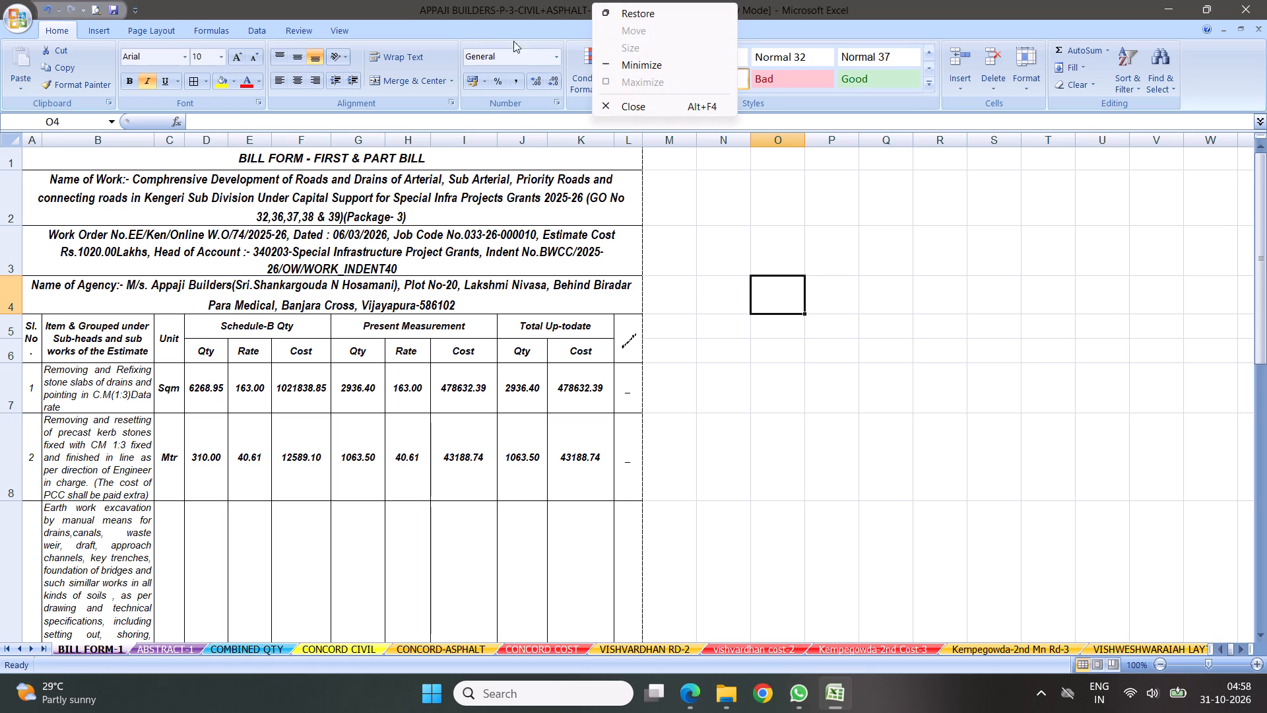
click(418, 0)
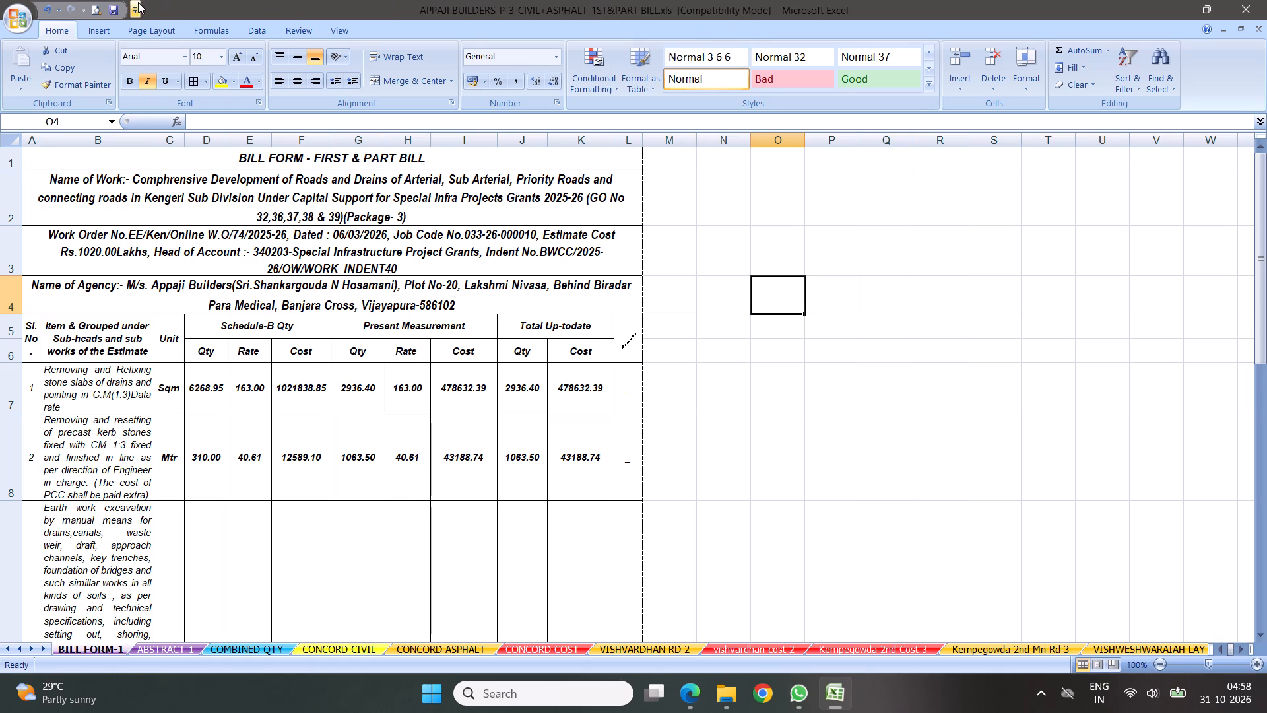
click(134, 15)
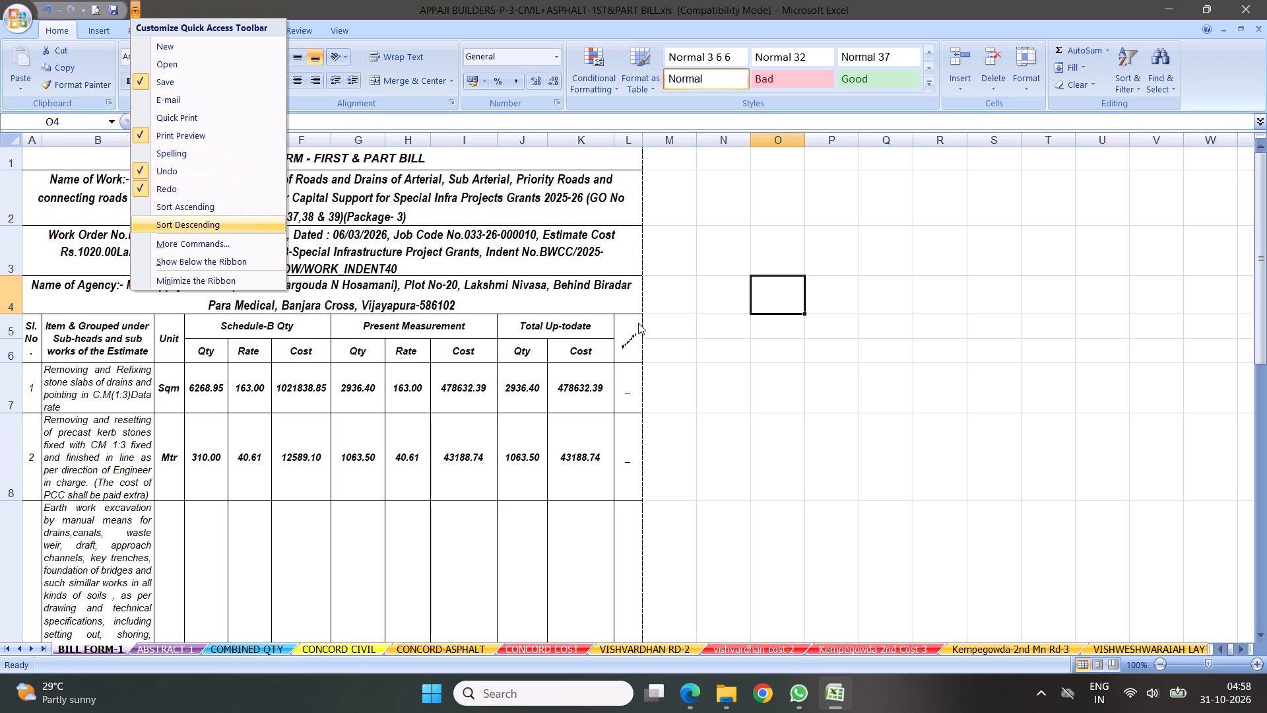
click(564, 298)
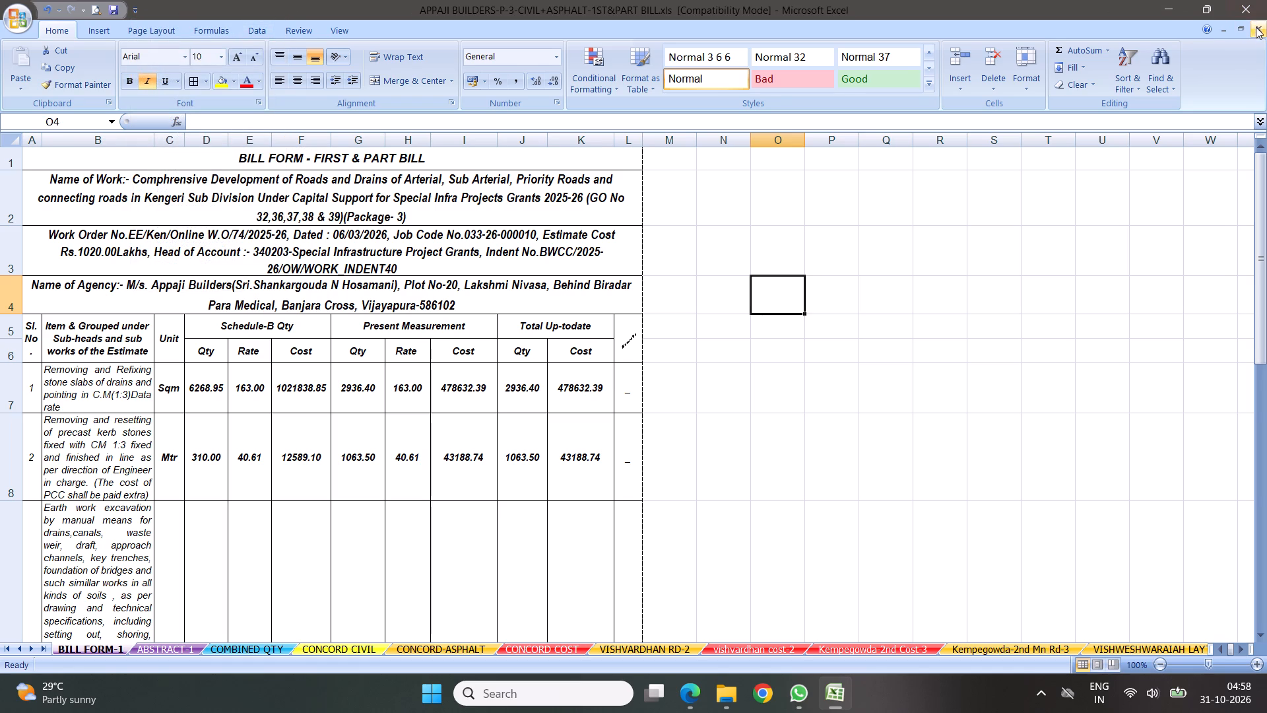
Close the Appaji Builders first and part bill workbook and exit Excel.
click(1256, 27)
click(1242, 9)
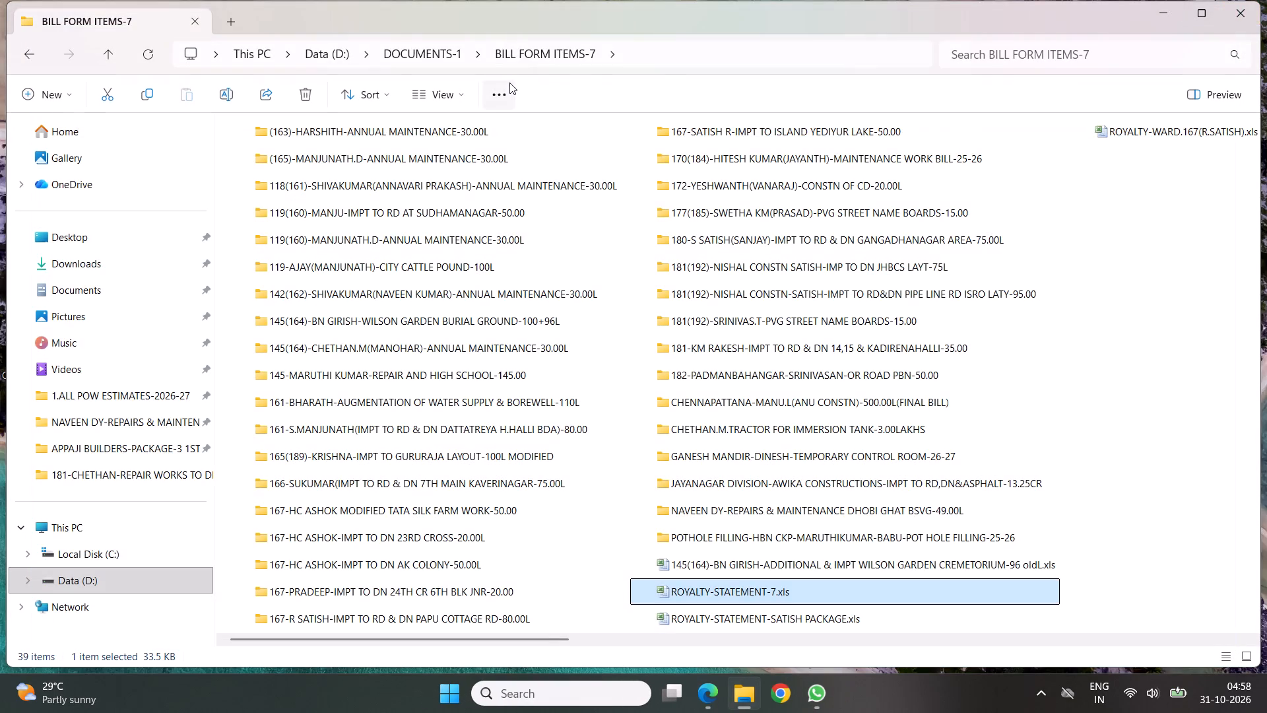
Open the ROYALTY-STATEMENT-7.xls workbook from the BILL FORM ITEMS-7 folder.
double_click(755, 592)
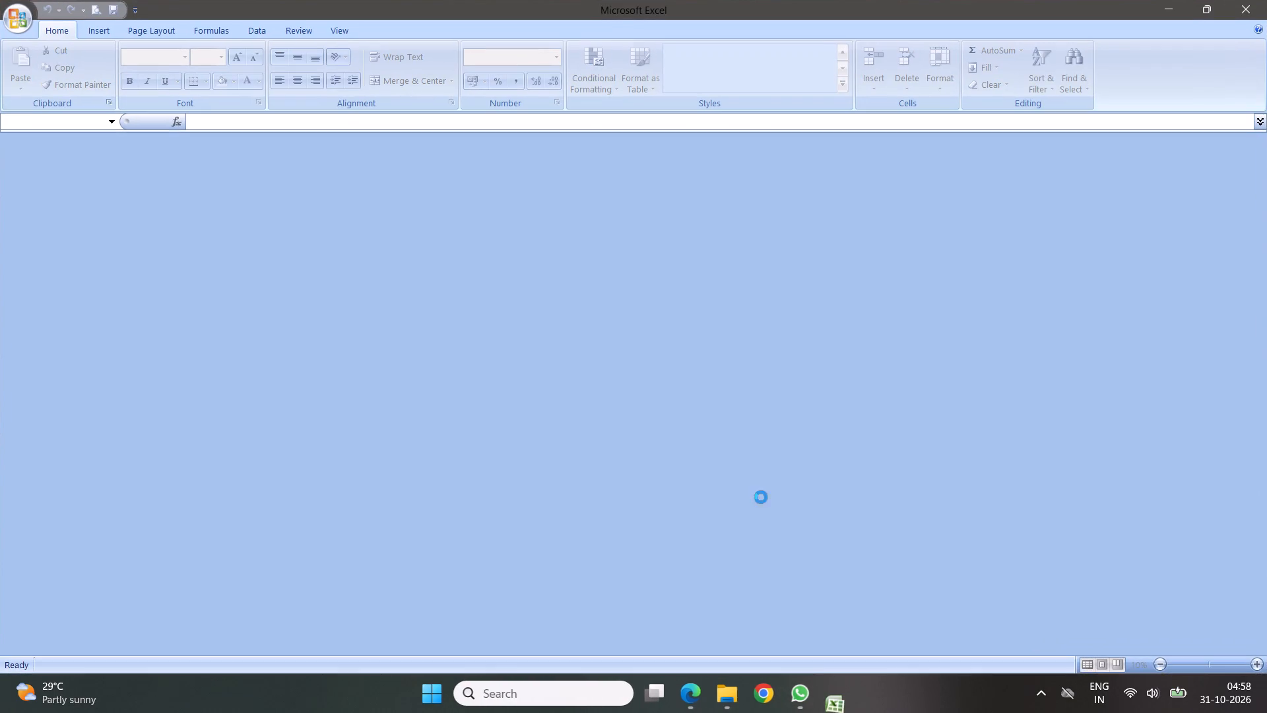
click(546, 3)
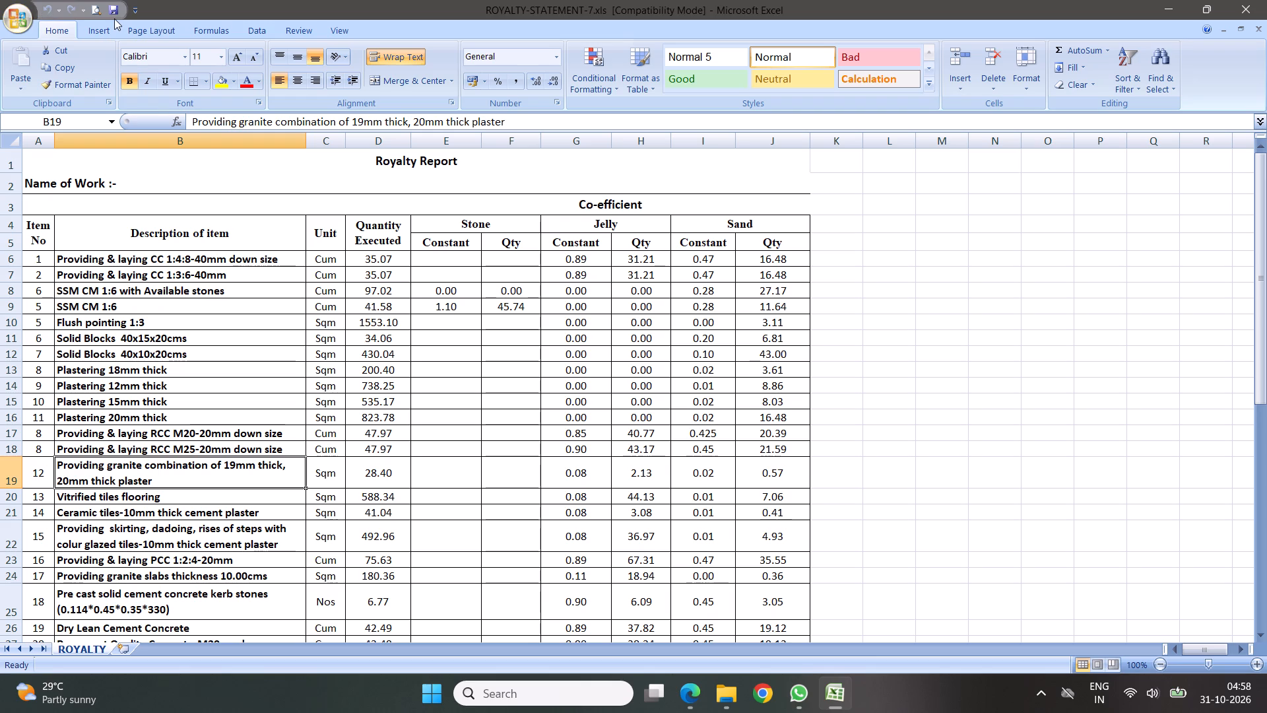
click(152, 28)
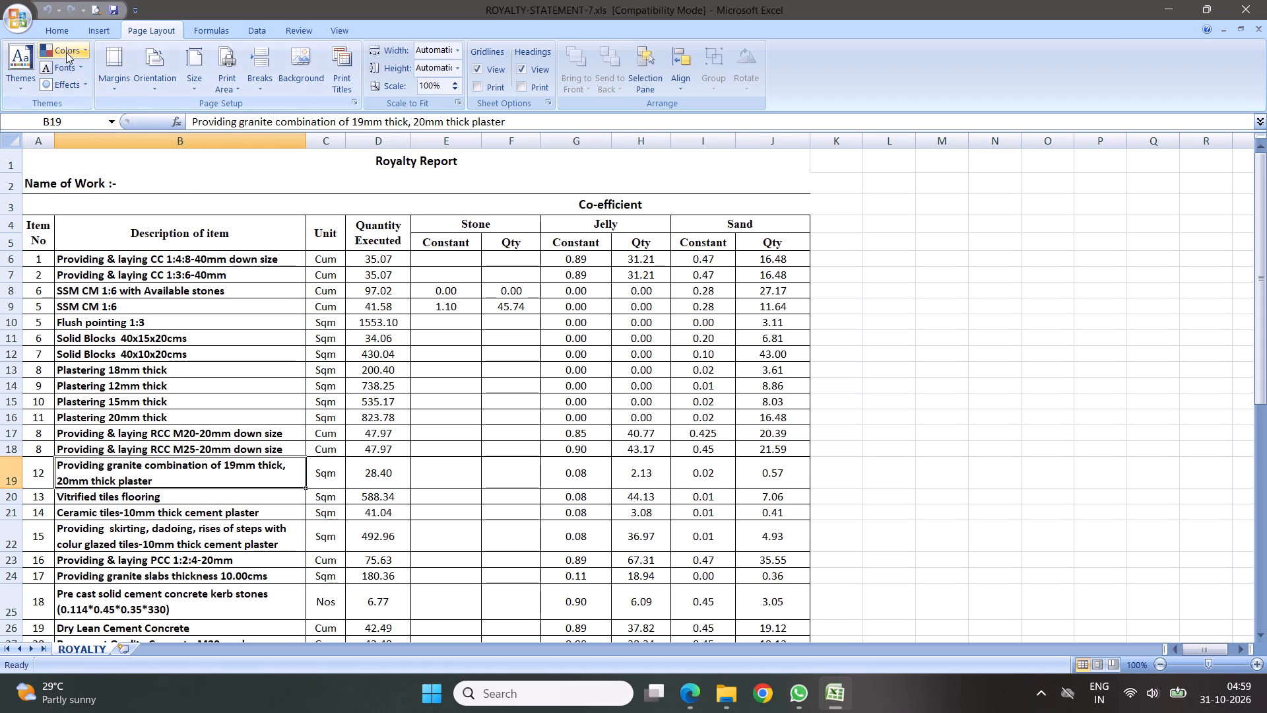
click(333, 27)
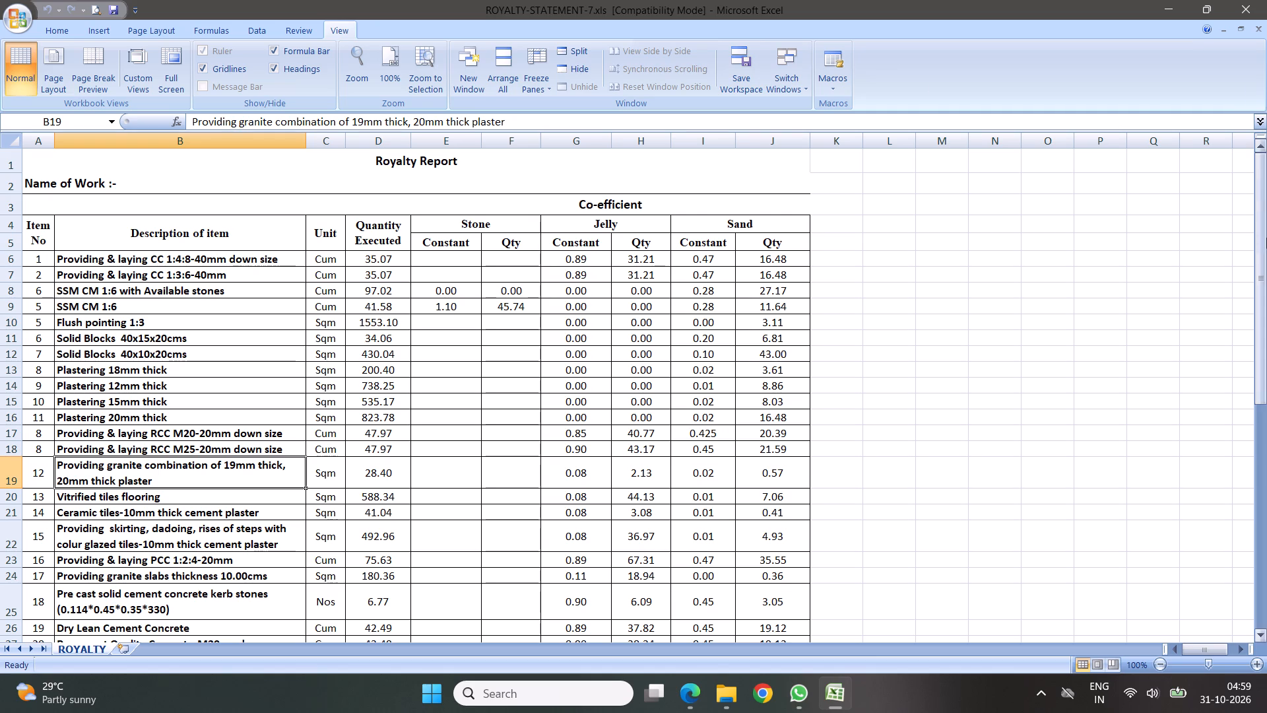
In File Explorer, go to the APPAJI BUILDERS-PACKAGE-3 1ST & PART BILL(CIVIL+ASPHALT) folder under the Ullal Division package folder and select the P-3-CIVIL+ASPHALT-1ST&PART BILL.xls workbook.
click(919, 334)
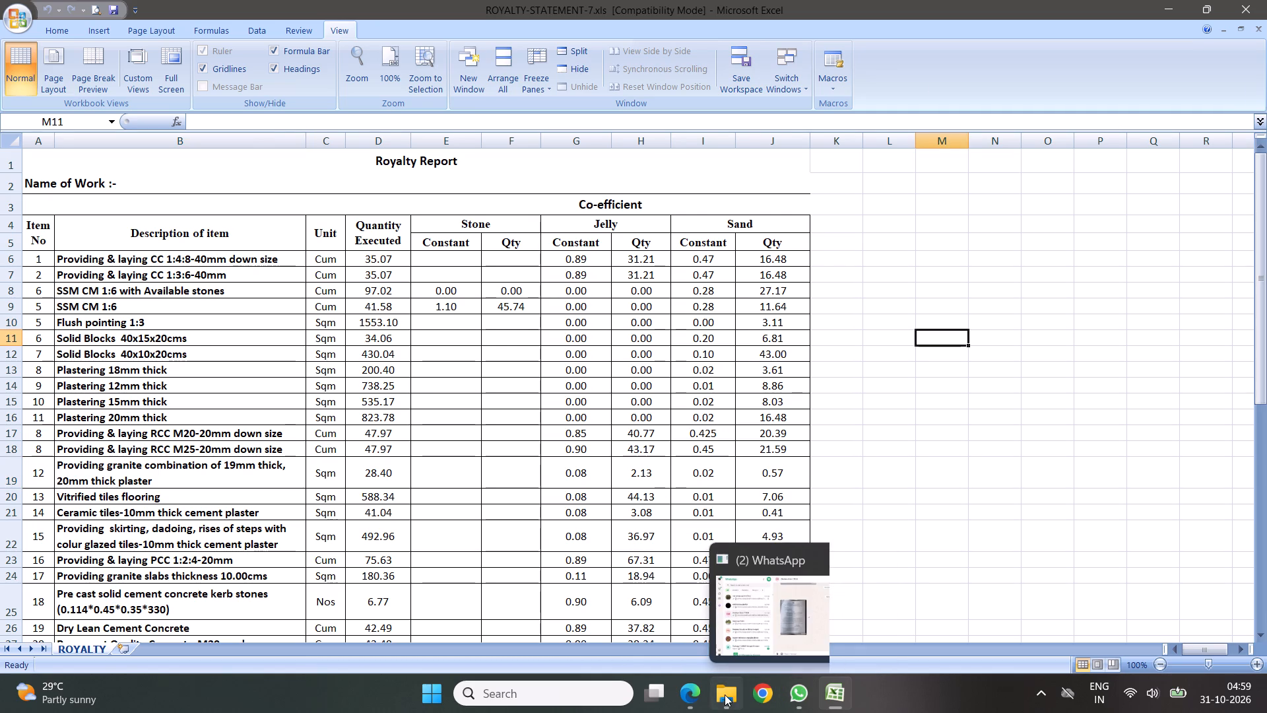
click(725, 693)
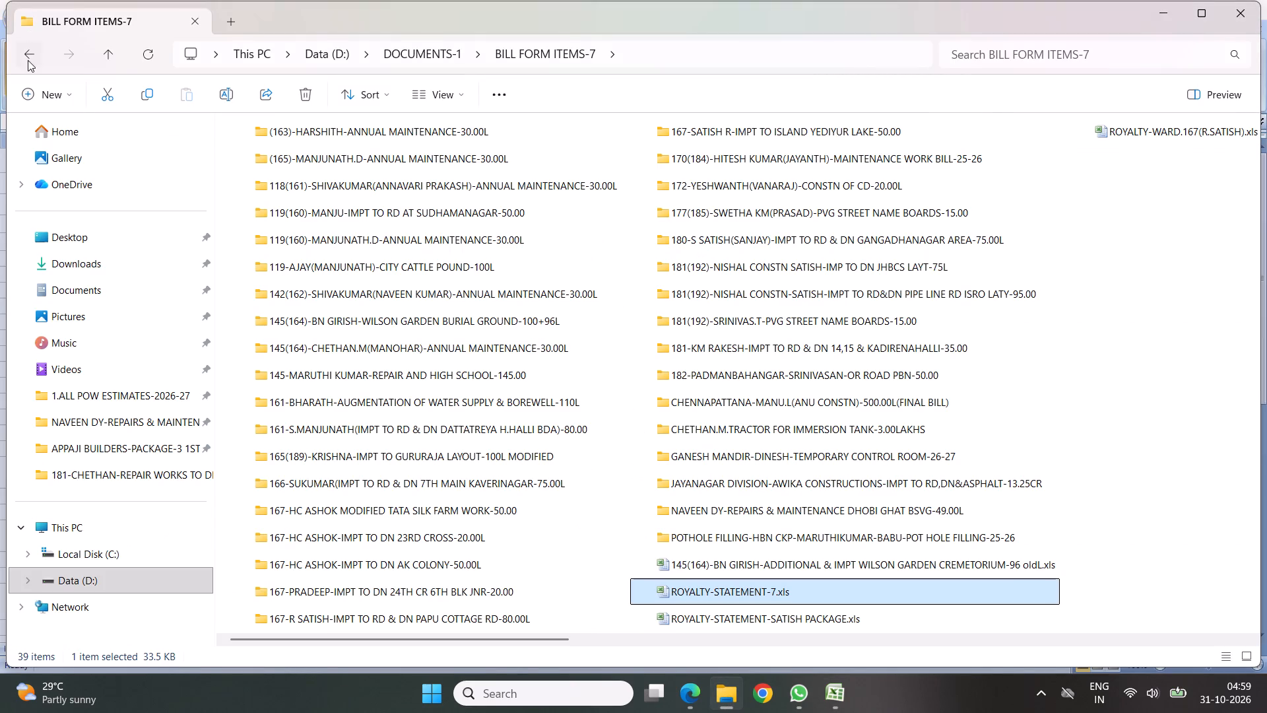
click(28, 60)
click(842, 694)
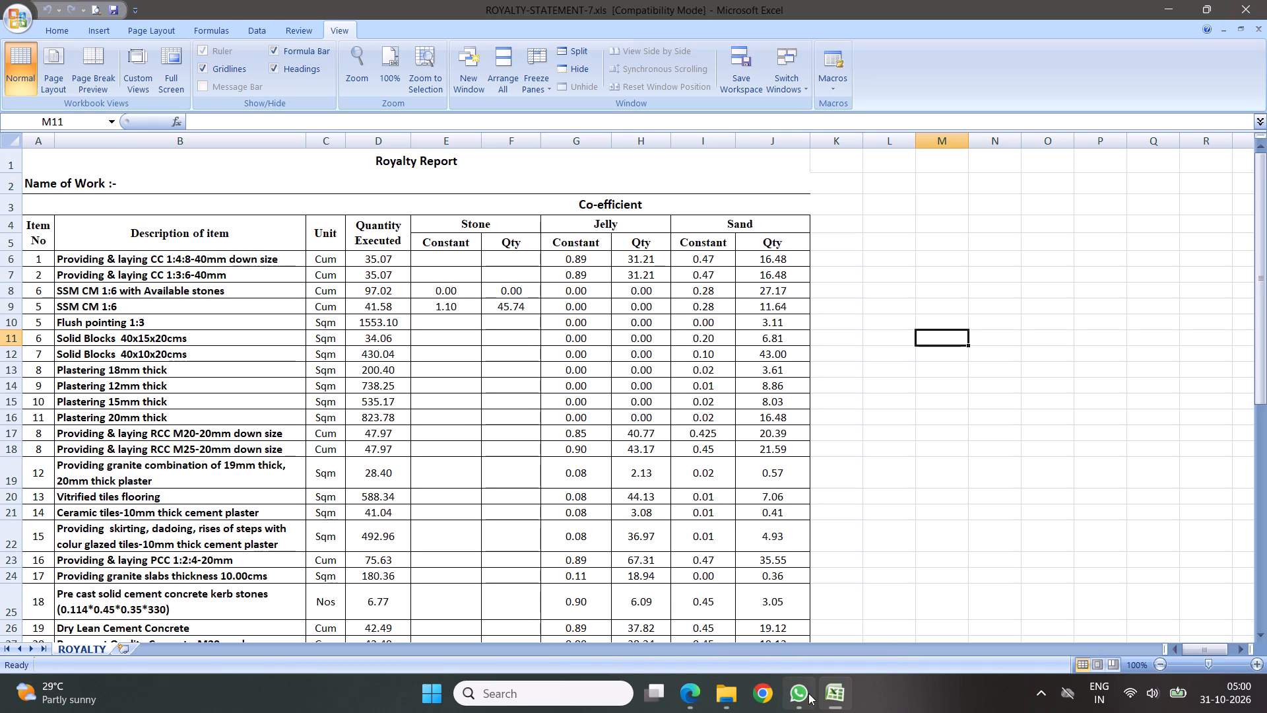
click(729, 692)
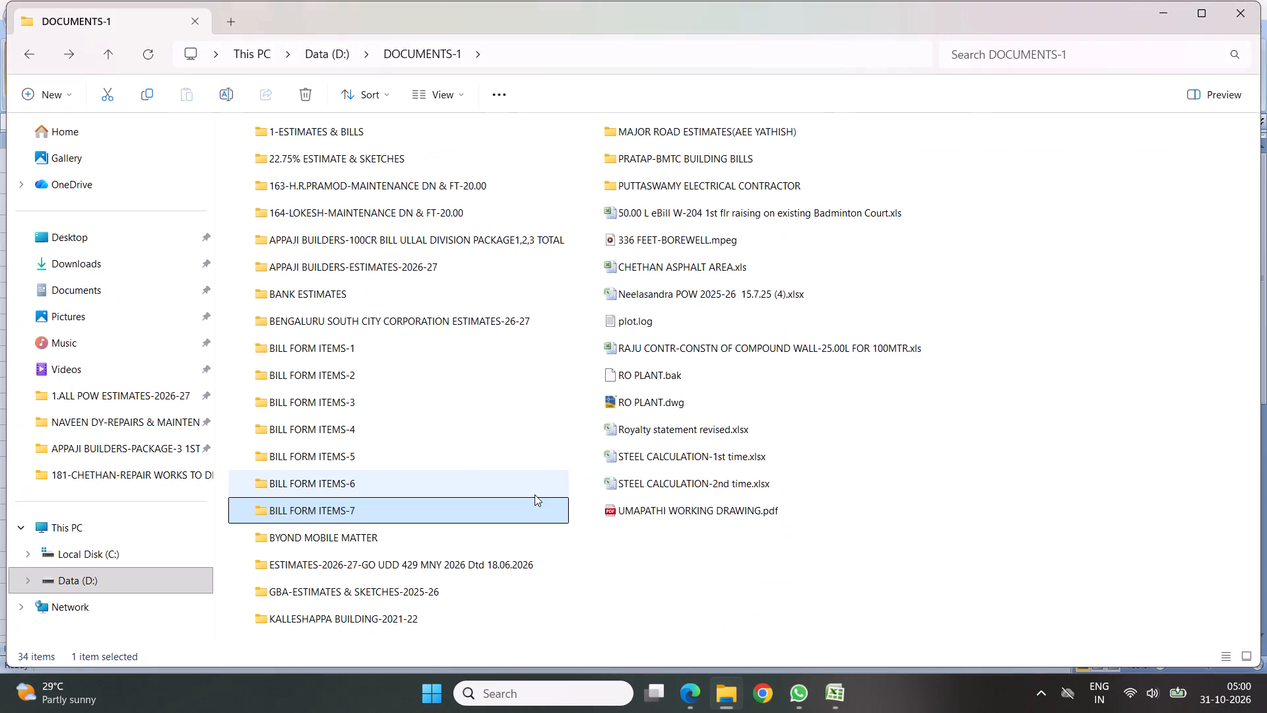
double_click(393, 236)
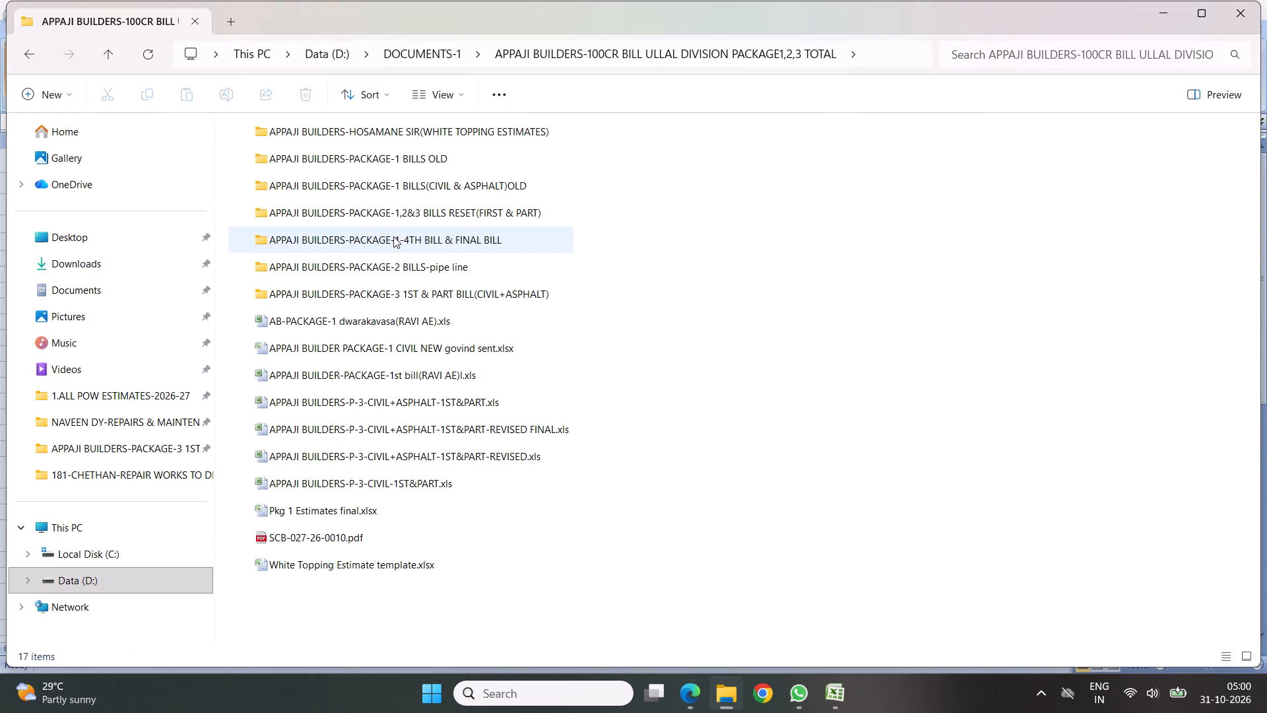
double_click(394, 297)
click(735, 335)
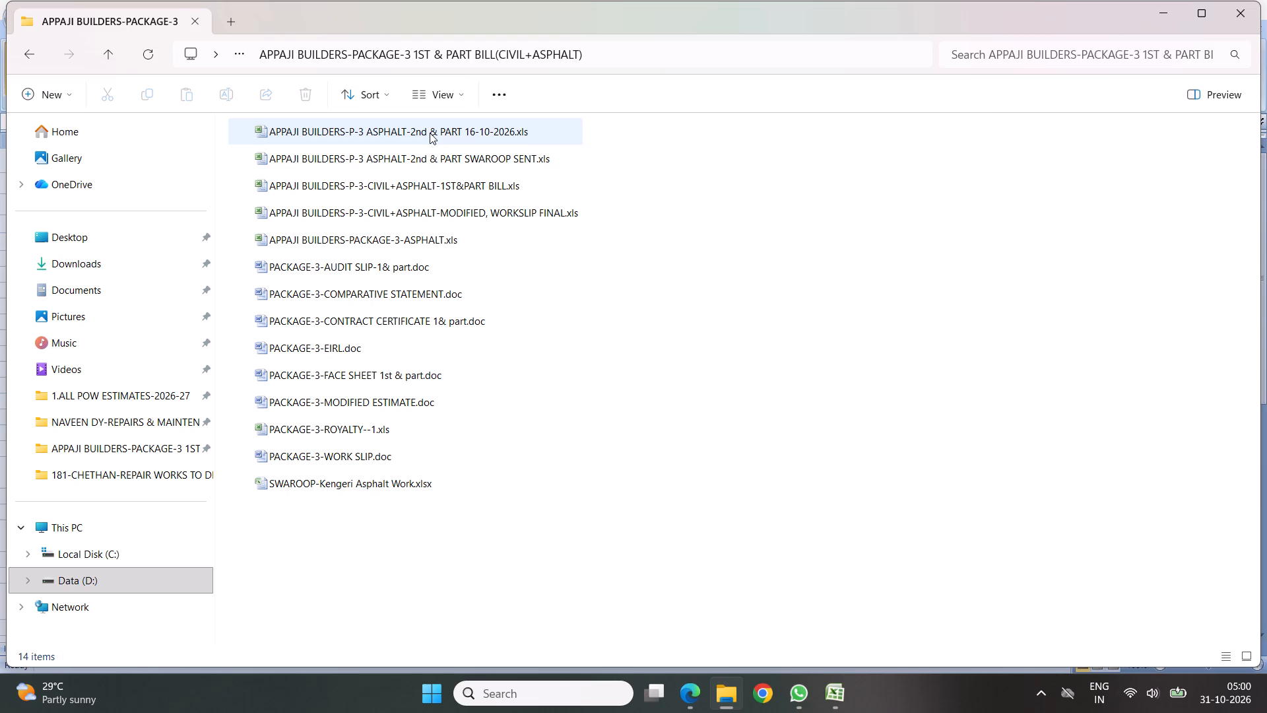
click(448, 185)
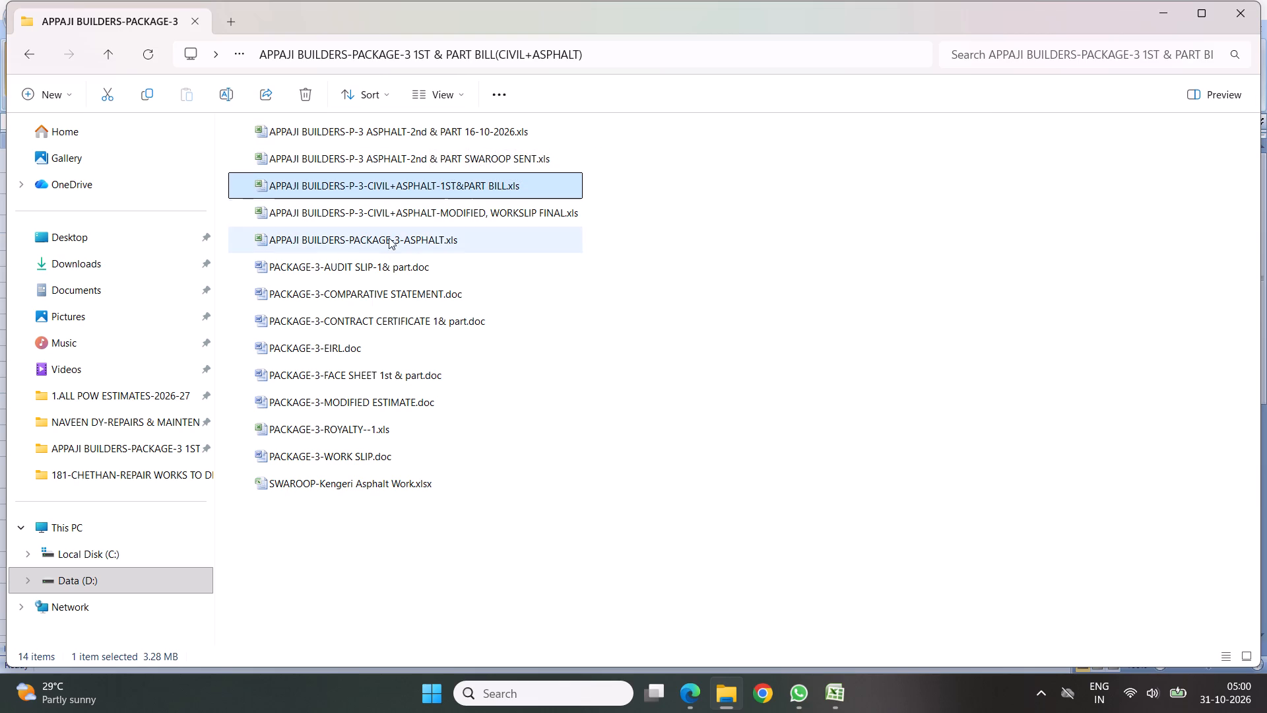
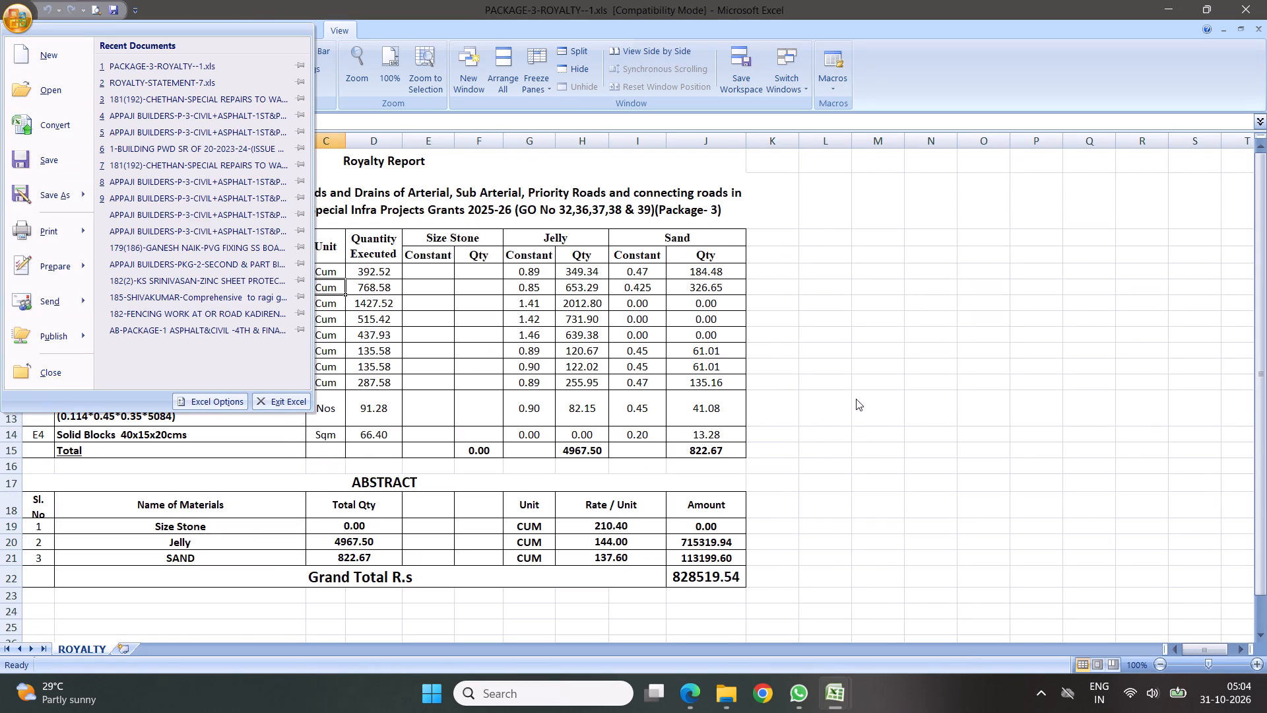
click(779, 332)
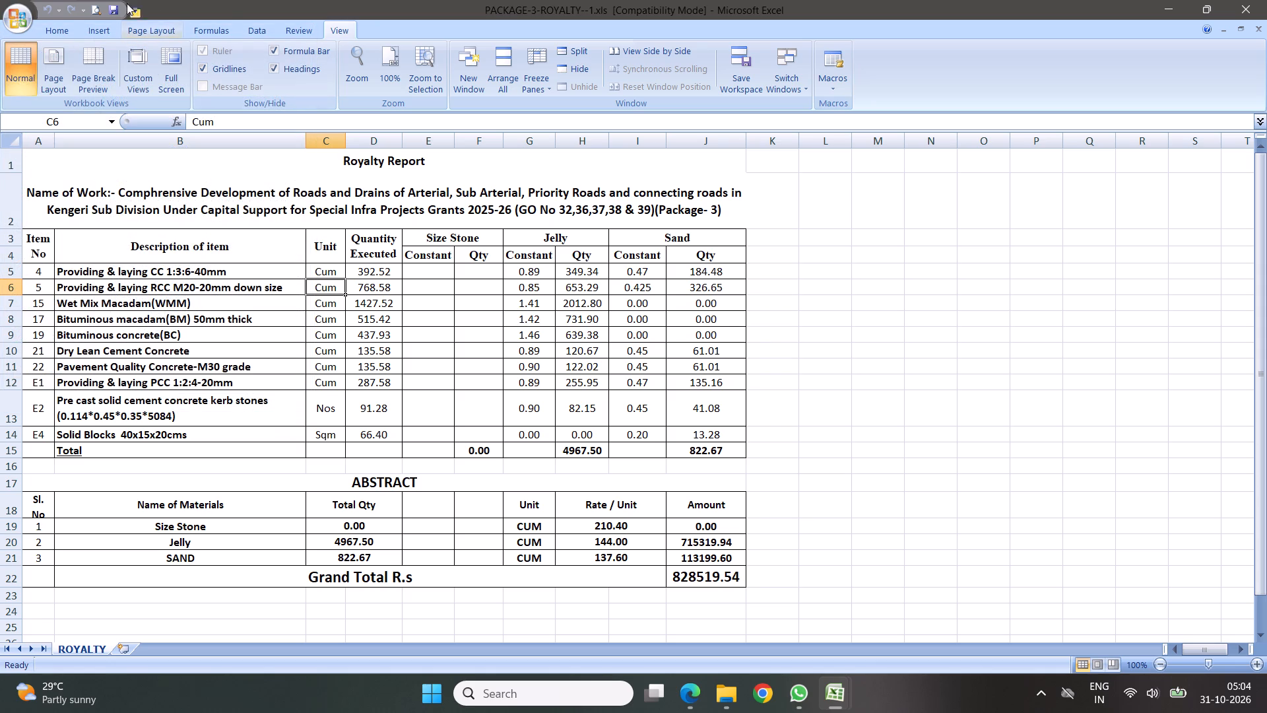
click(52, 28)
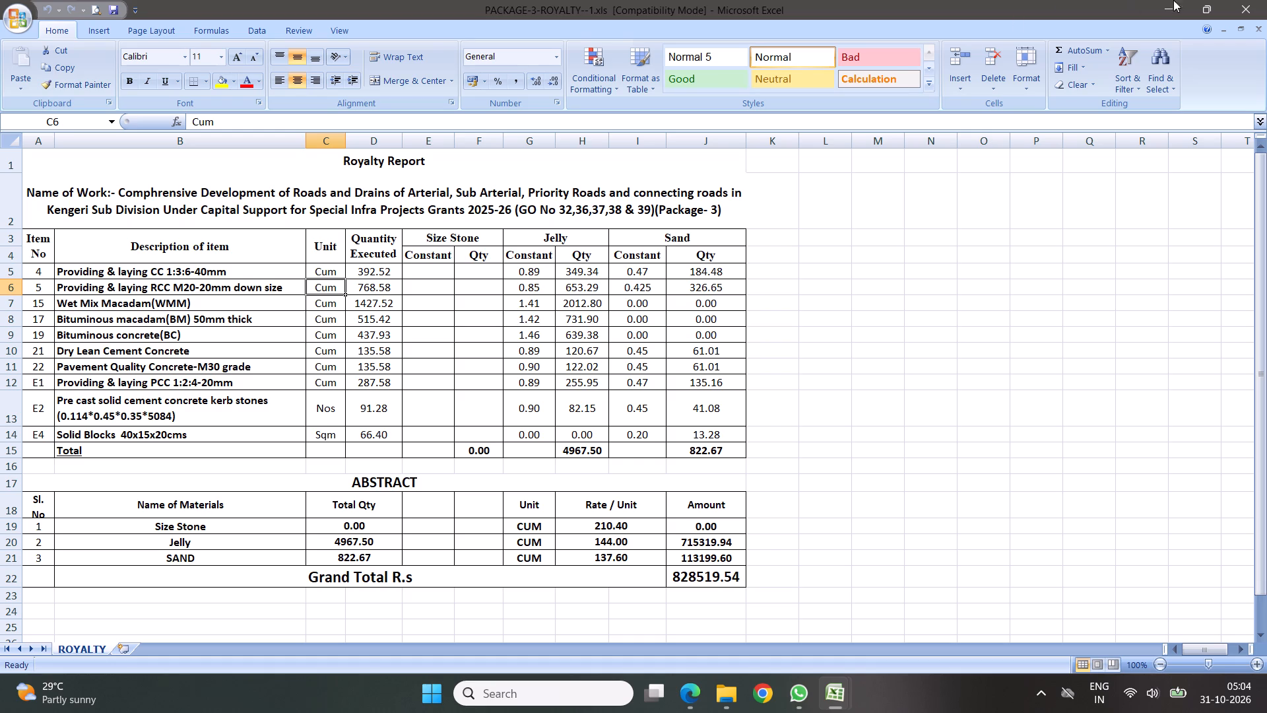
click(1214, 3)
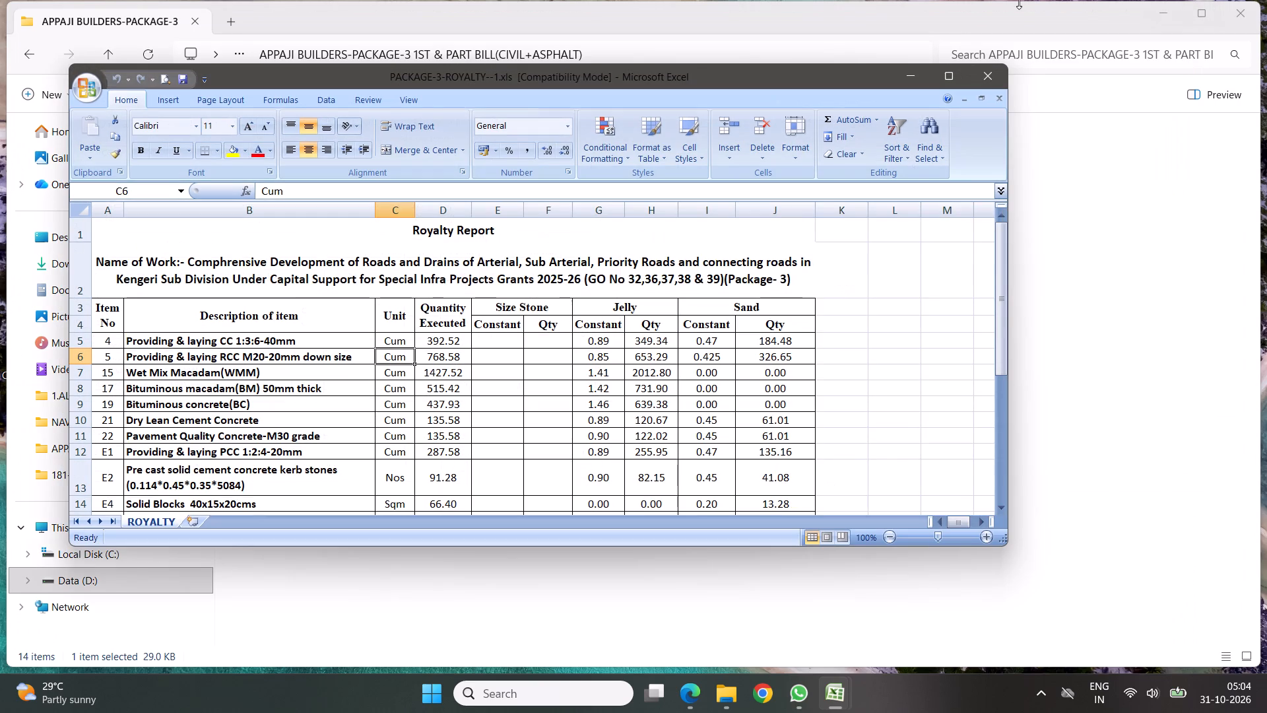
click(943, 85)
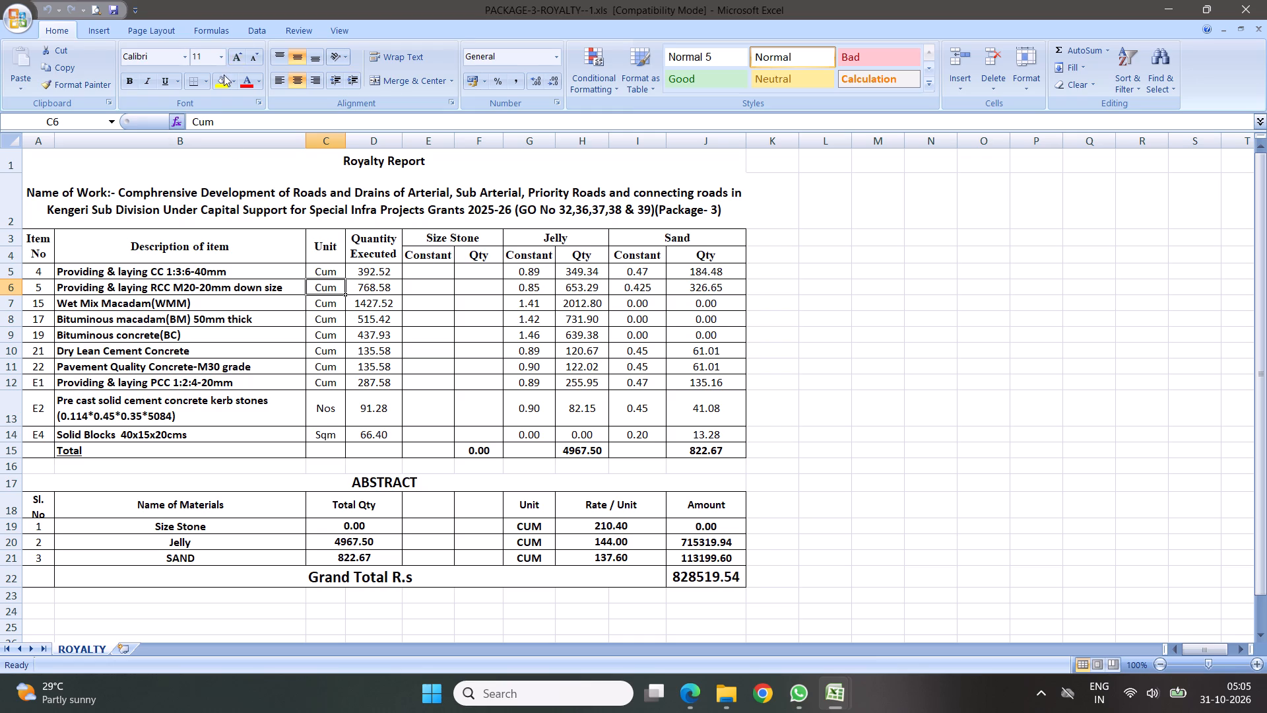
Switch to Windows Settings and turn off transparency effects in the Colors personalization settings.
click(504, 691)
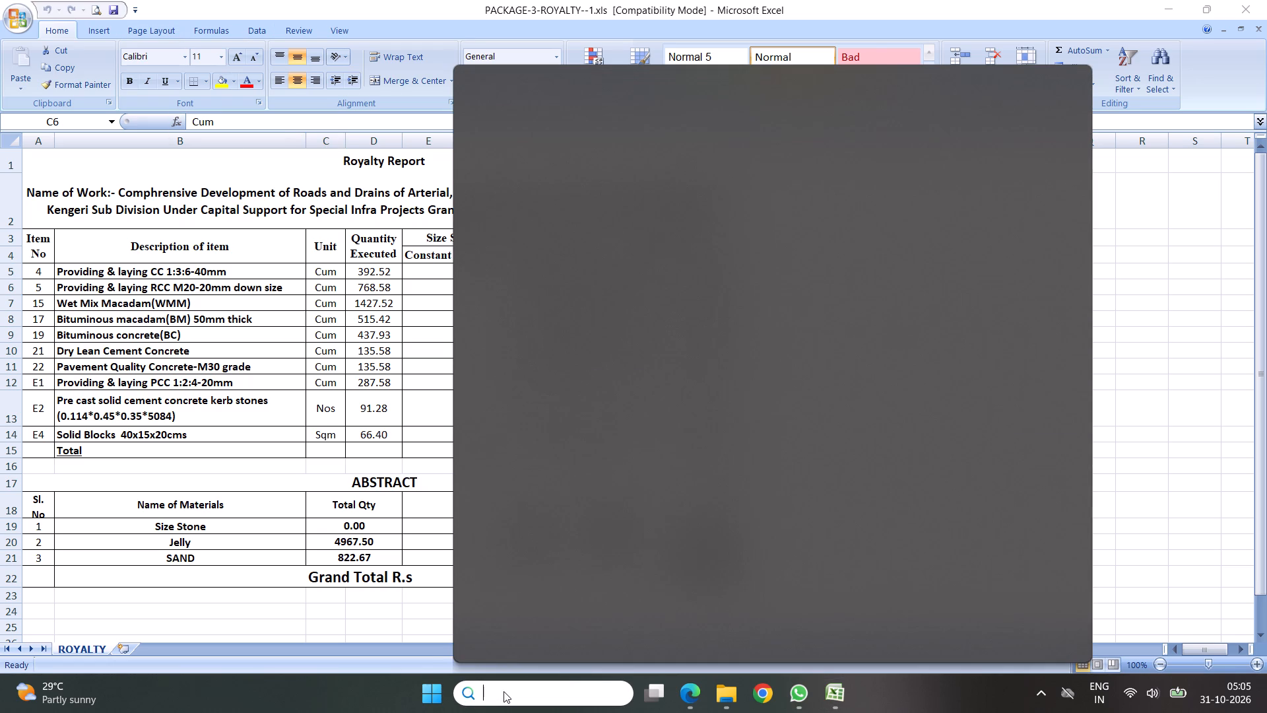
text(se)
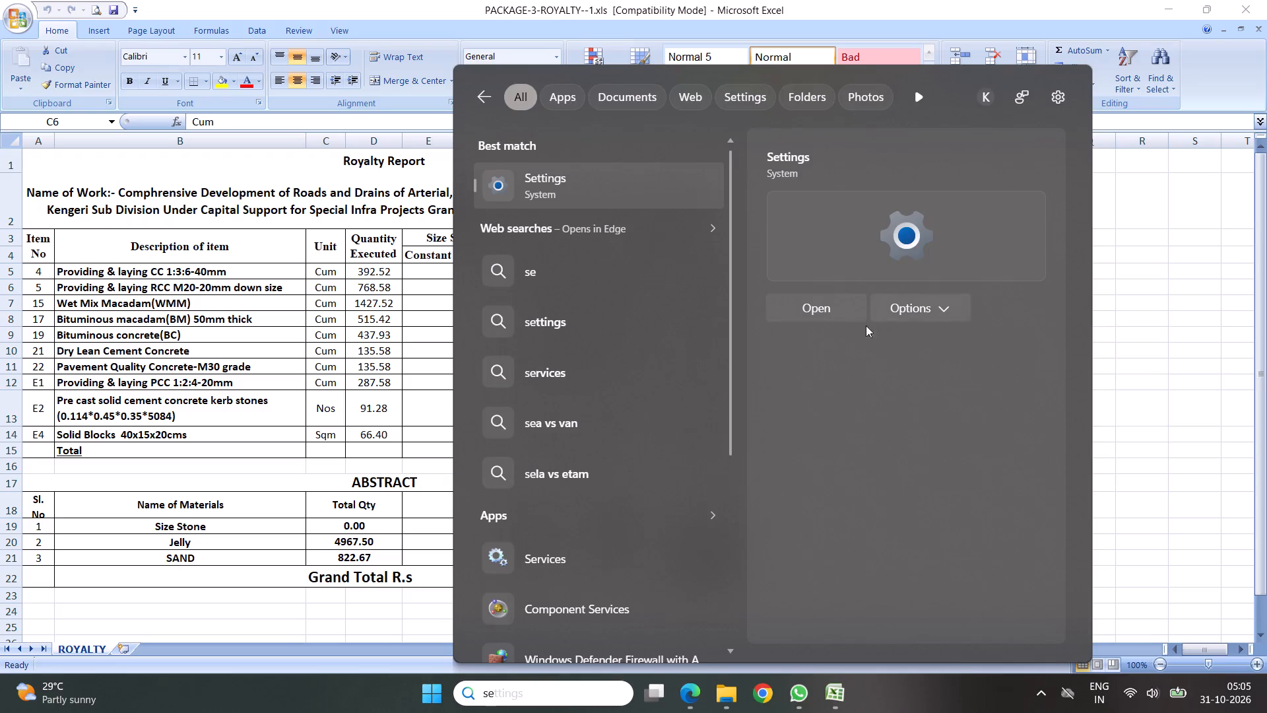
click(832, 308)
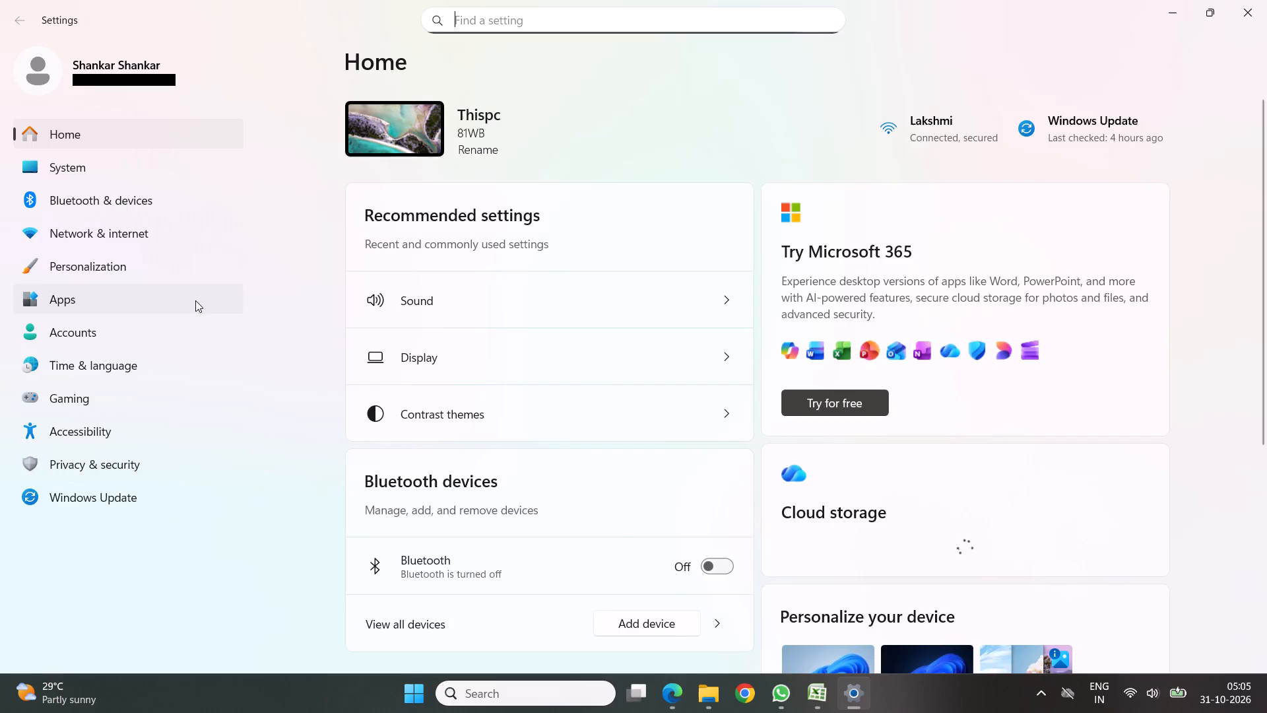
click(118, 265)
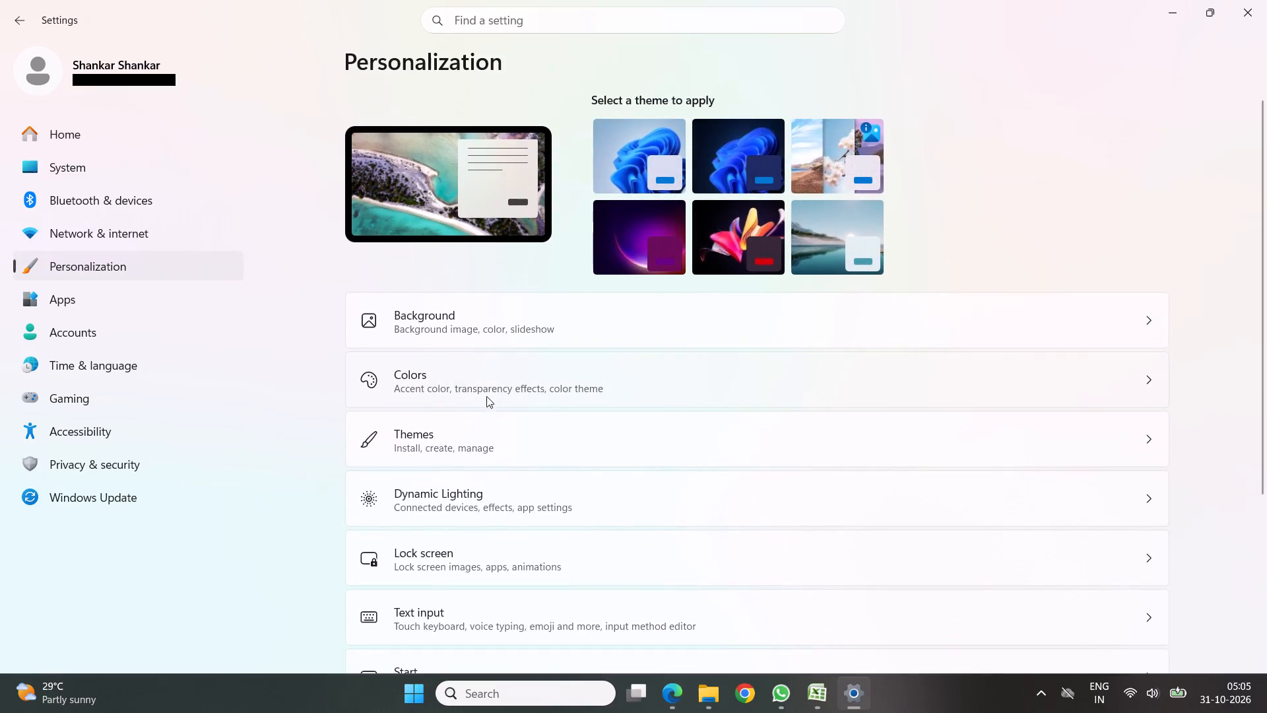
click(470, 383)
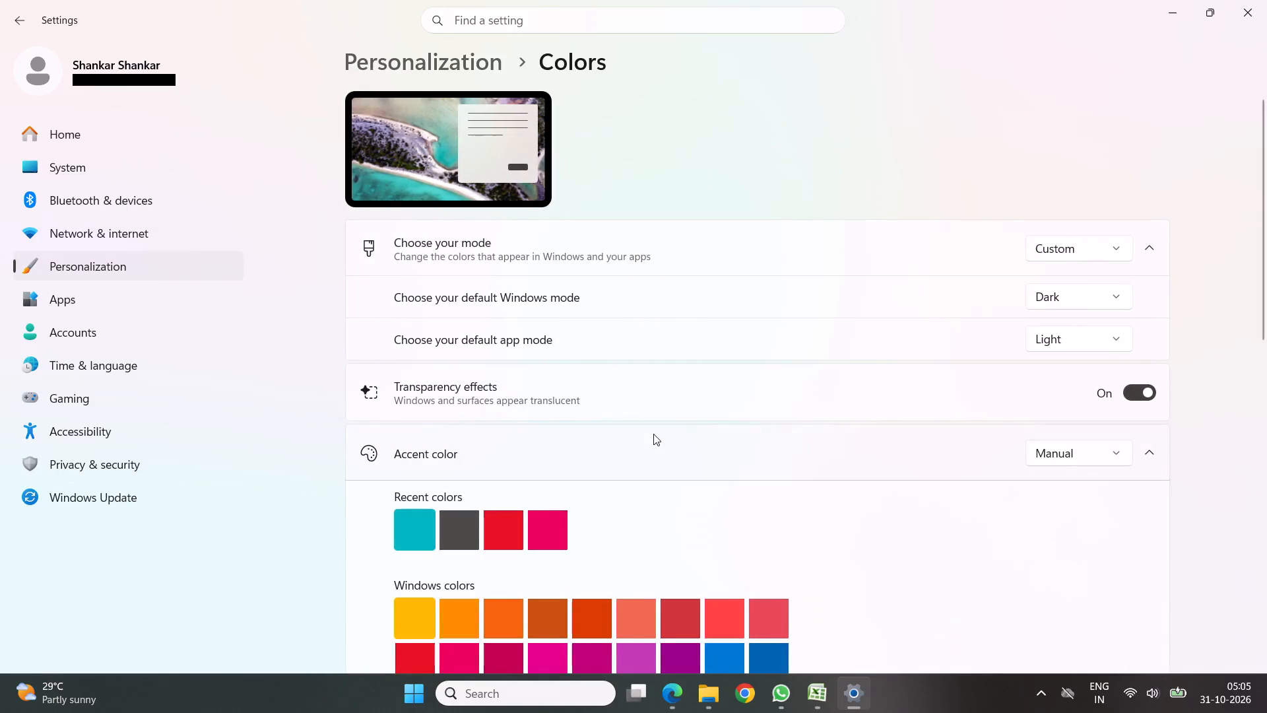
click(1143, 388)
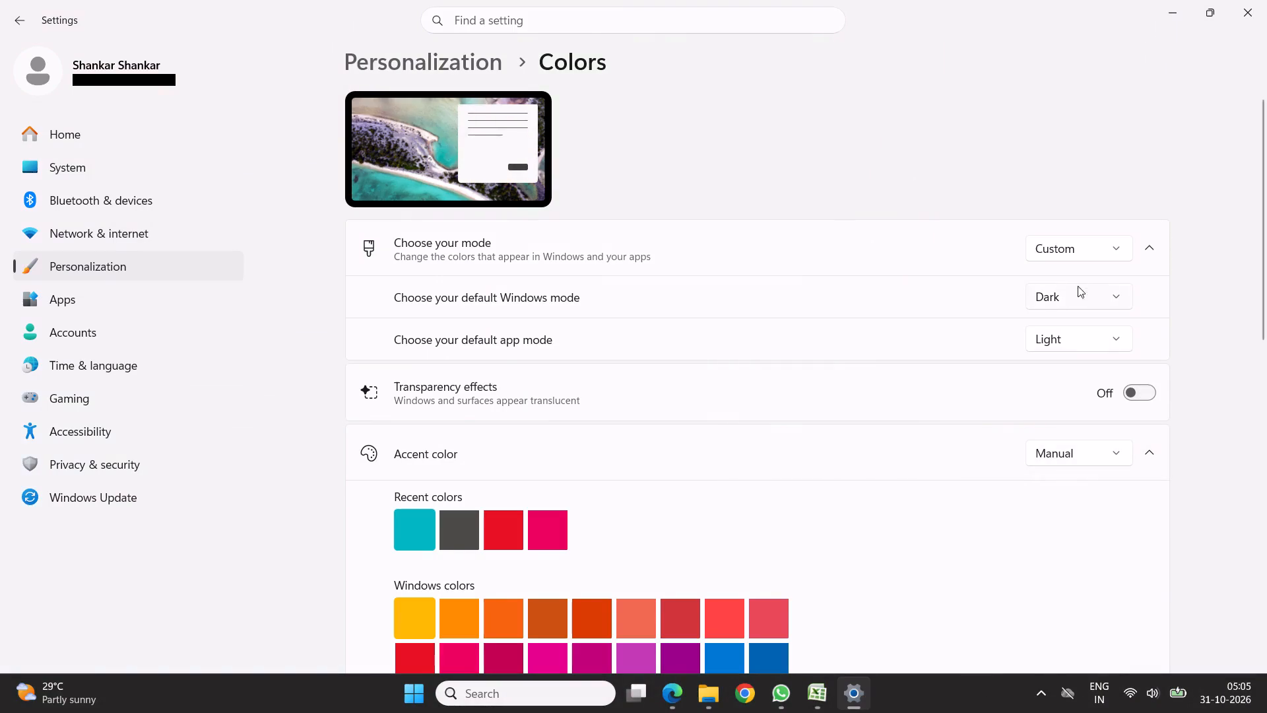
Set the default Windows mode to Light.
click(1074, 300)
click(1058, 265)
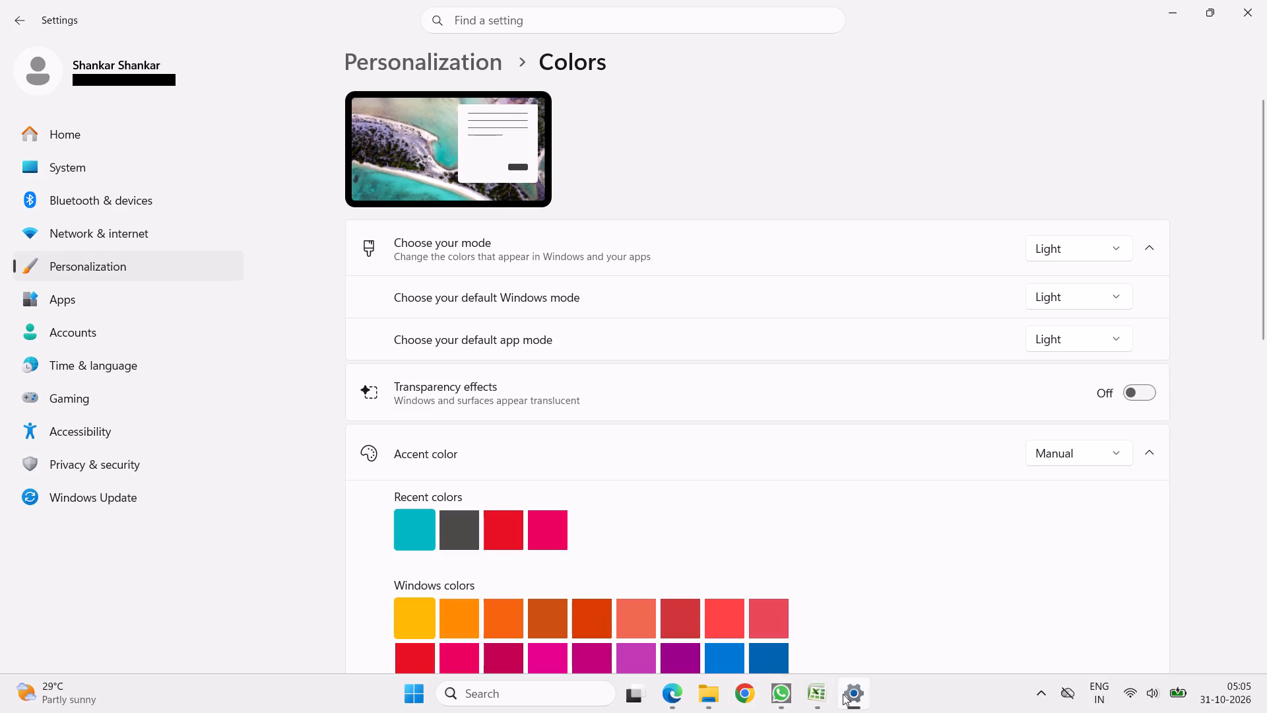
Switch to Excel and examine the window appearance of the PACKAGE-3-ROYALTY--1 and ROYALTY-STATEMENT-7 workbooks.
click(807, 690)
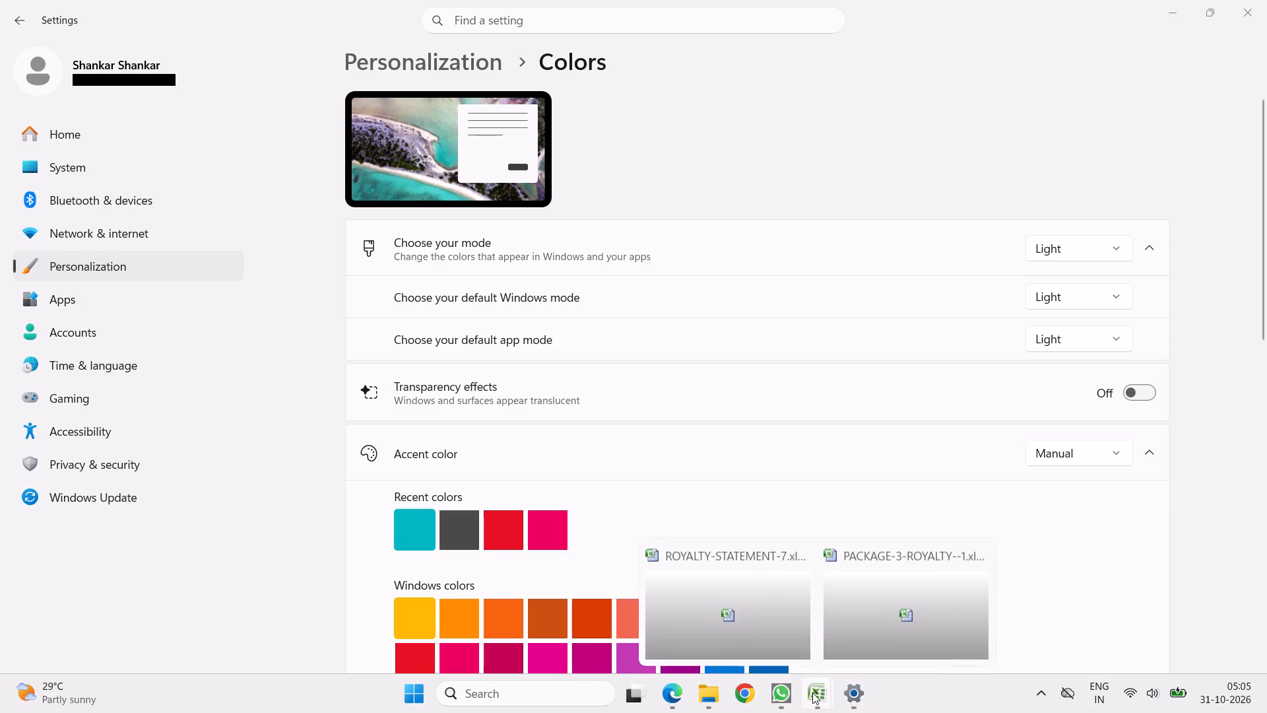
click(880, 625)
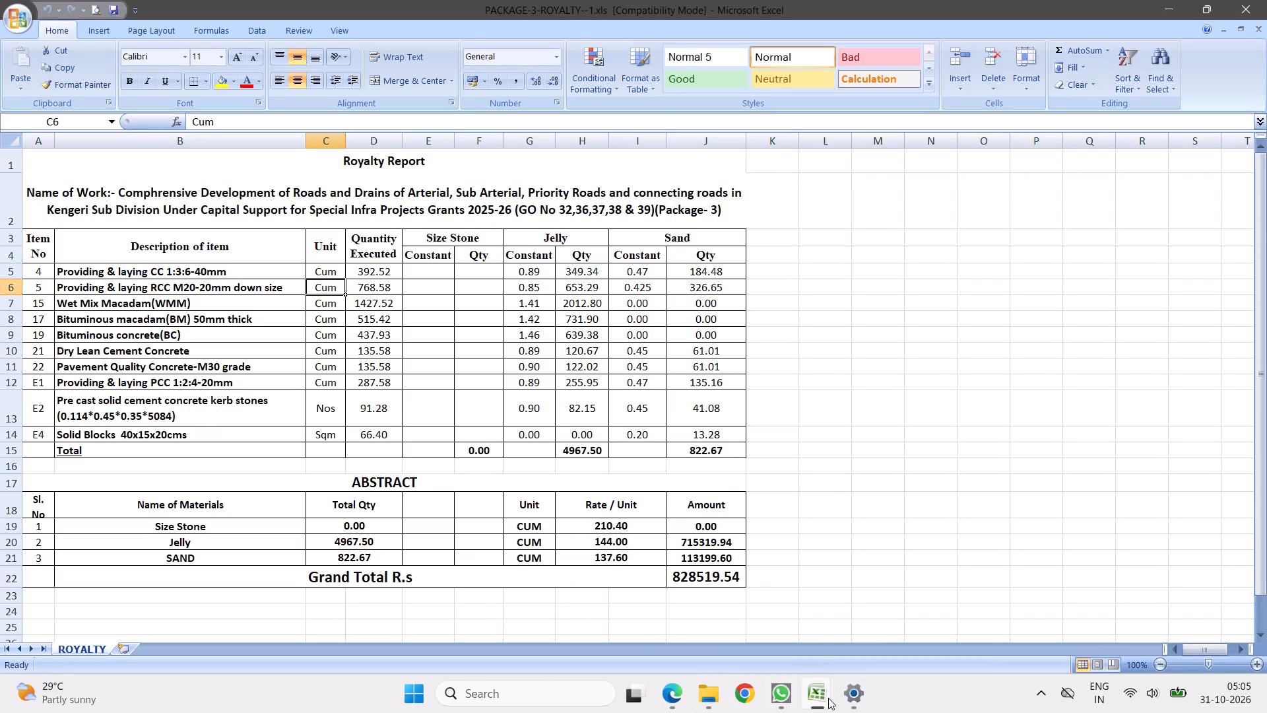
click(748, 622)
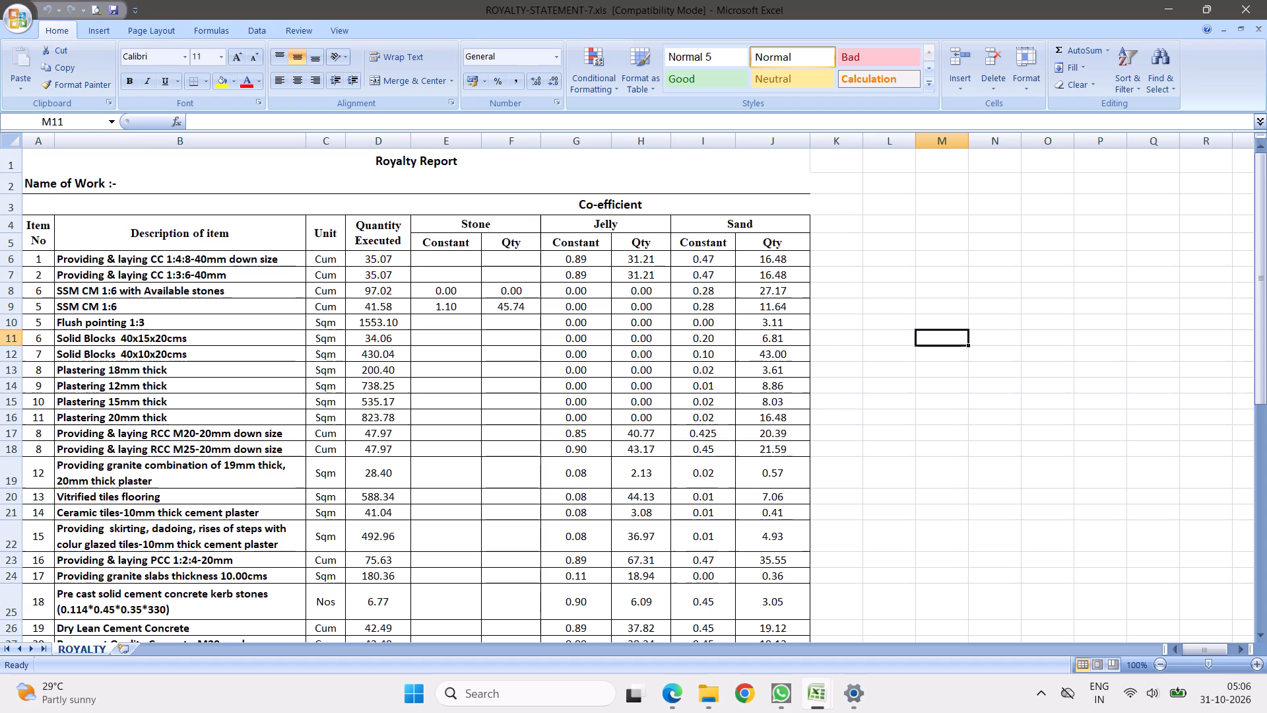
key(alt+space)
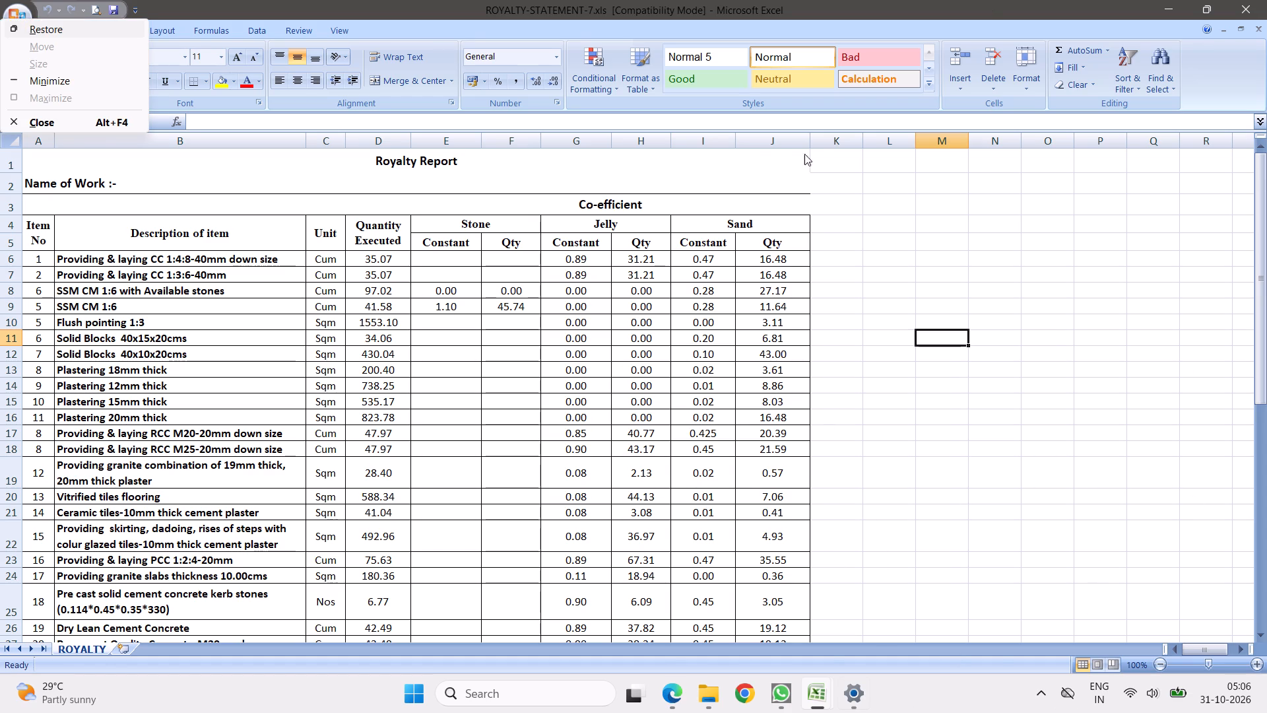
click(956, 248)
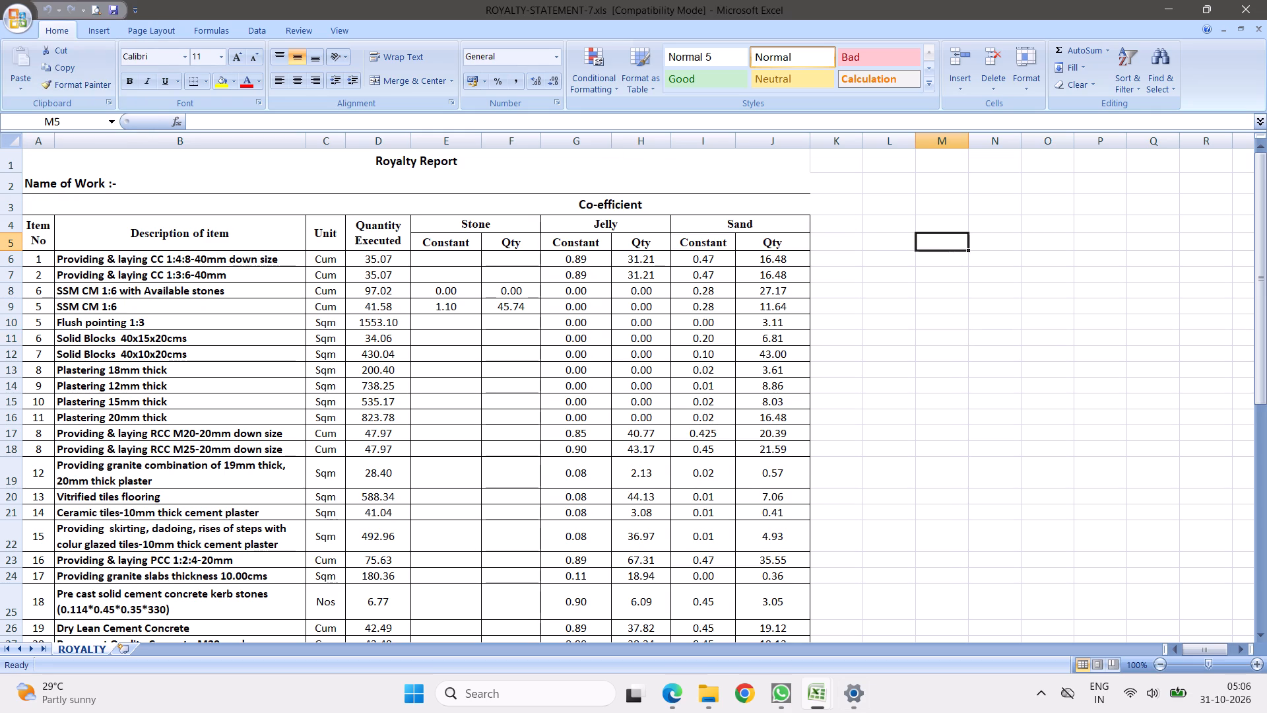
click(756, 500)
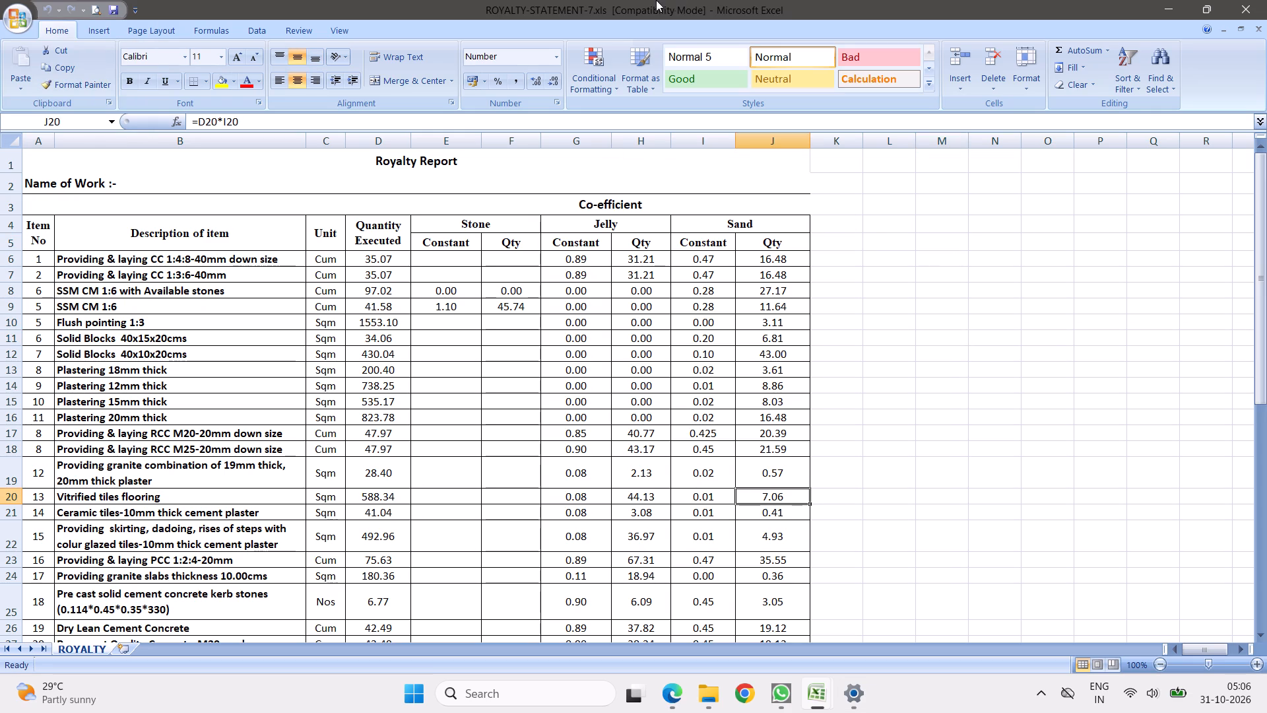
click(628, 2)
key(alt+space)
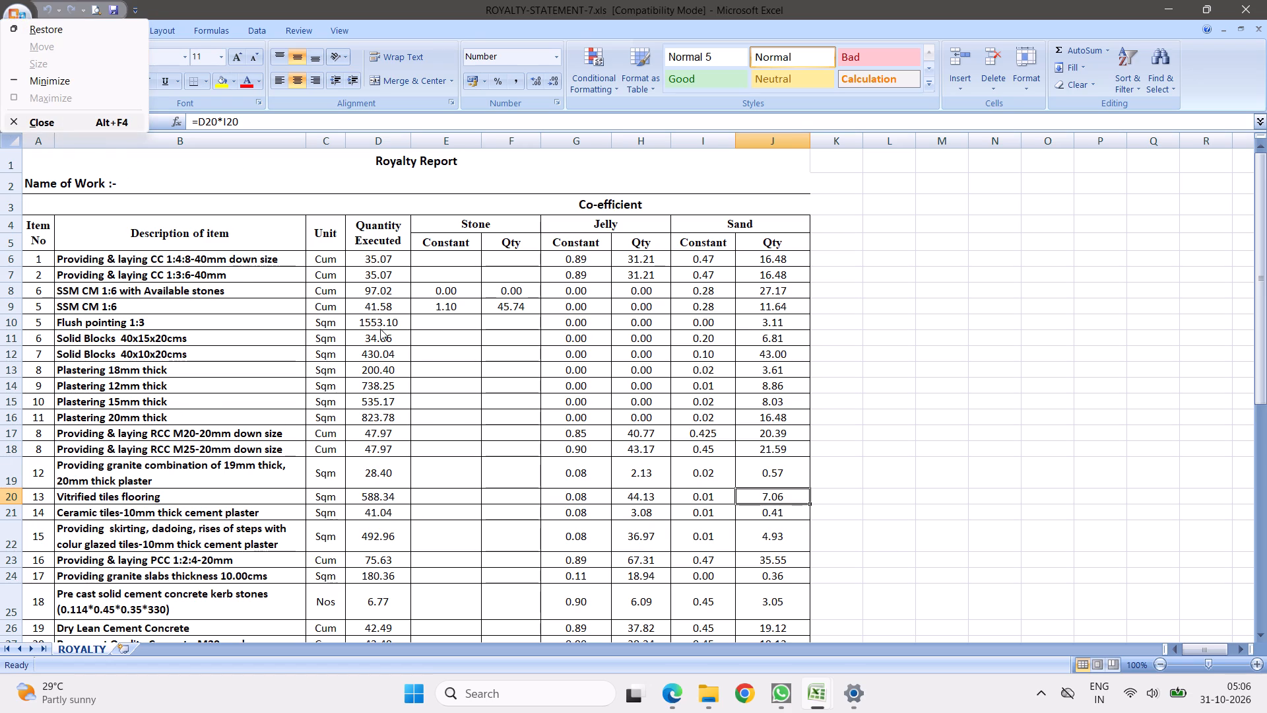
key(Escape)
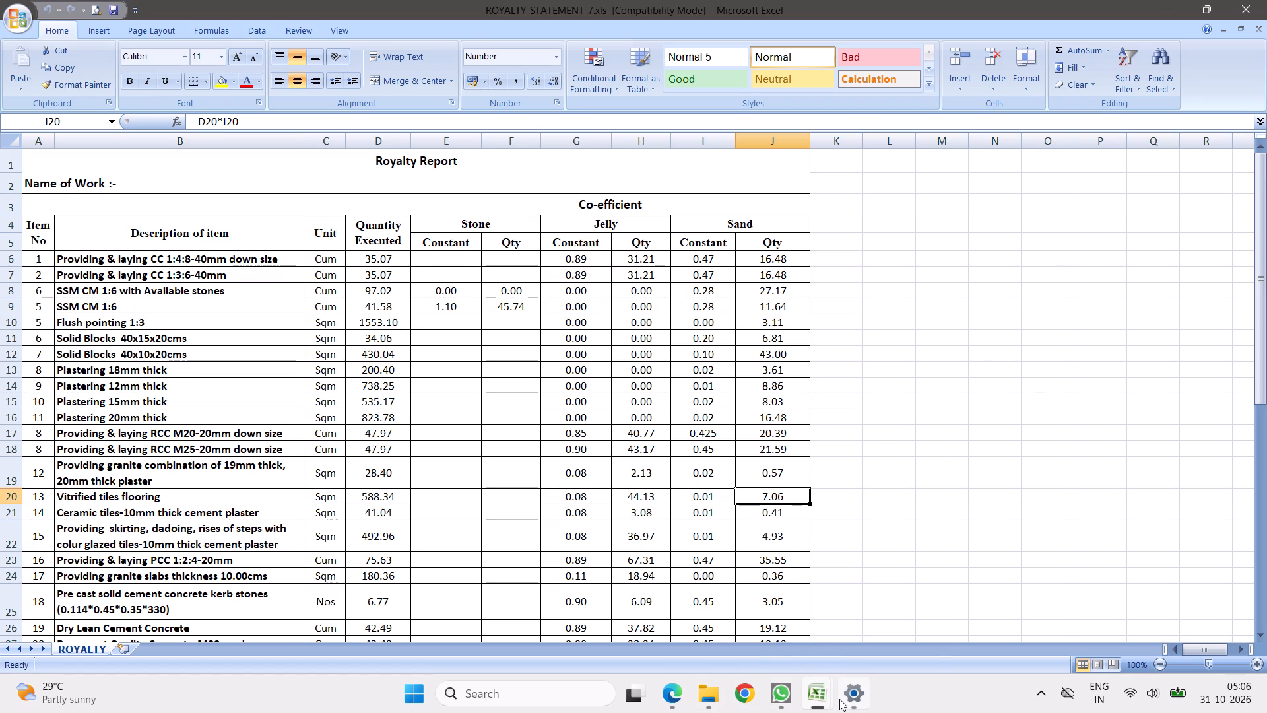
Turn off the accent color on title bars and window borders, check it on the PACKAGE-3-ROYALTY--1 workbook, and close Settings.
click(853, 689)
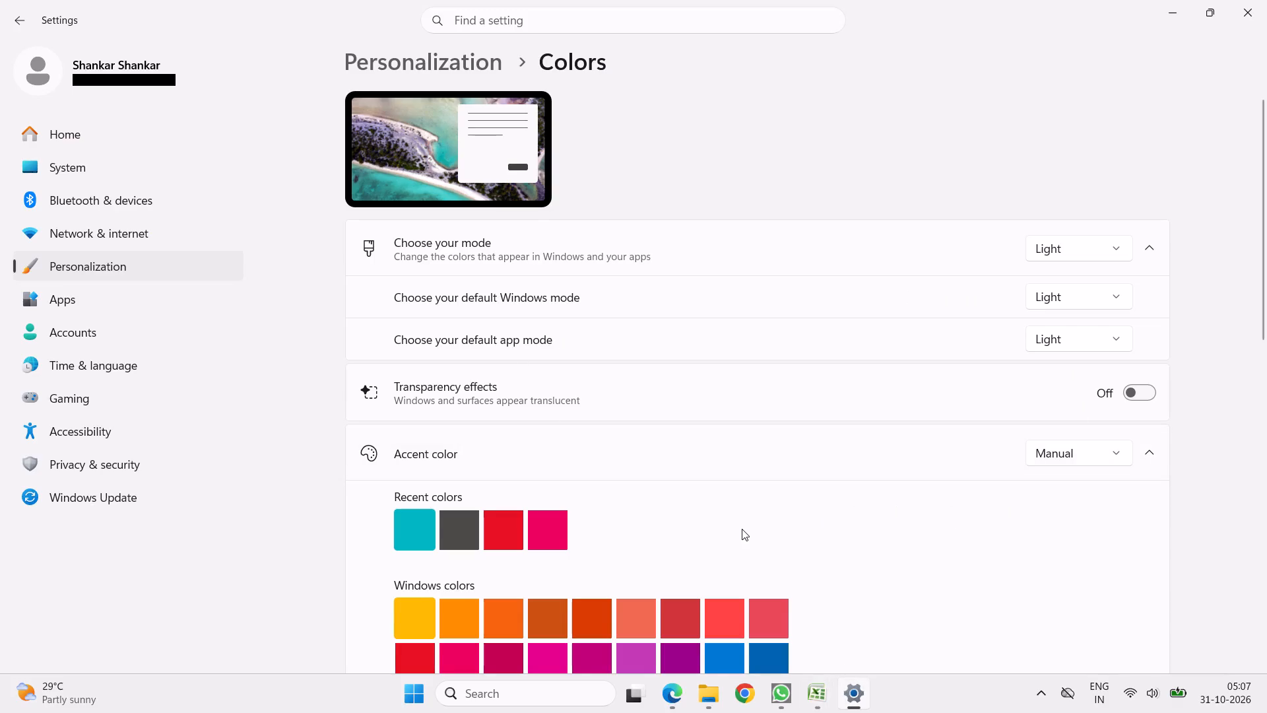
scroll(742, 529, down, 7)
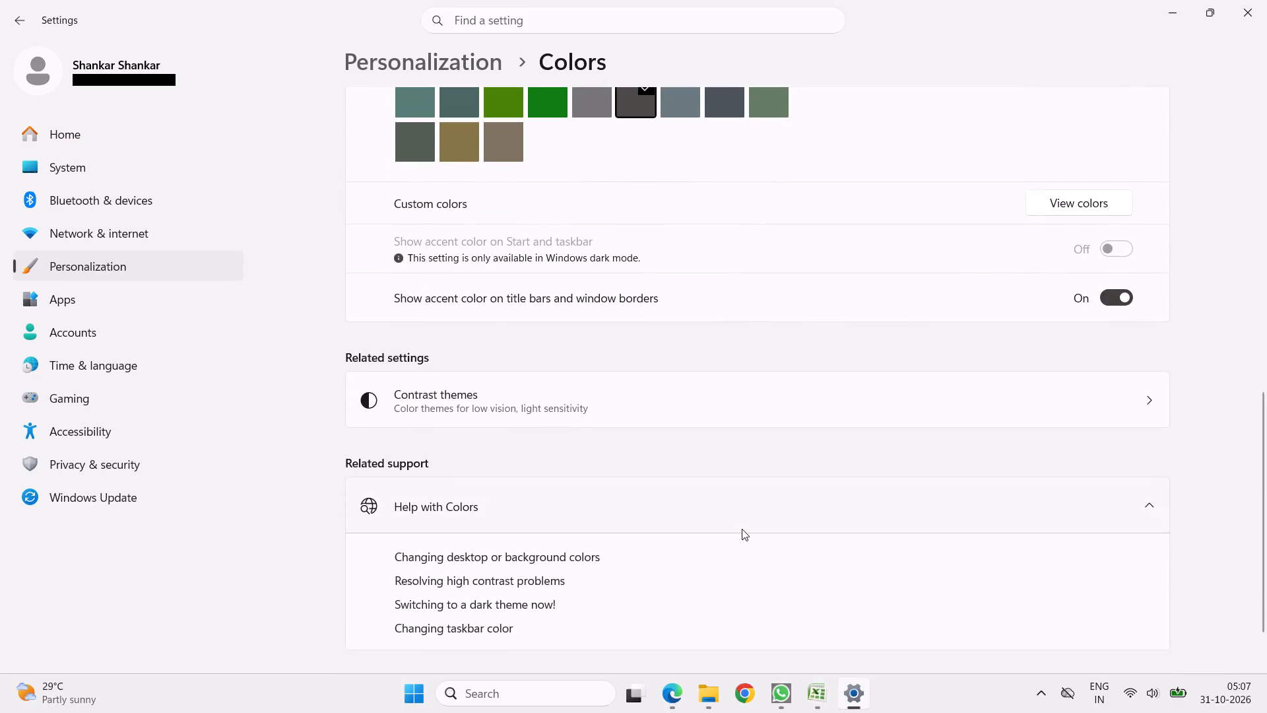
scroll(742, 529, down, 2)
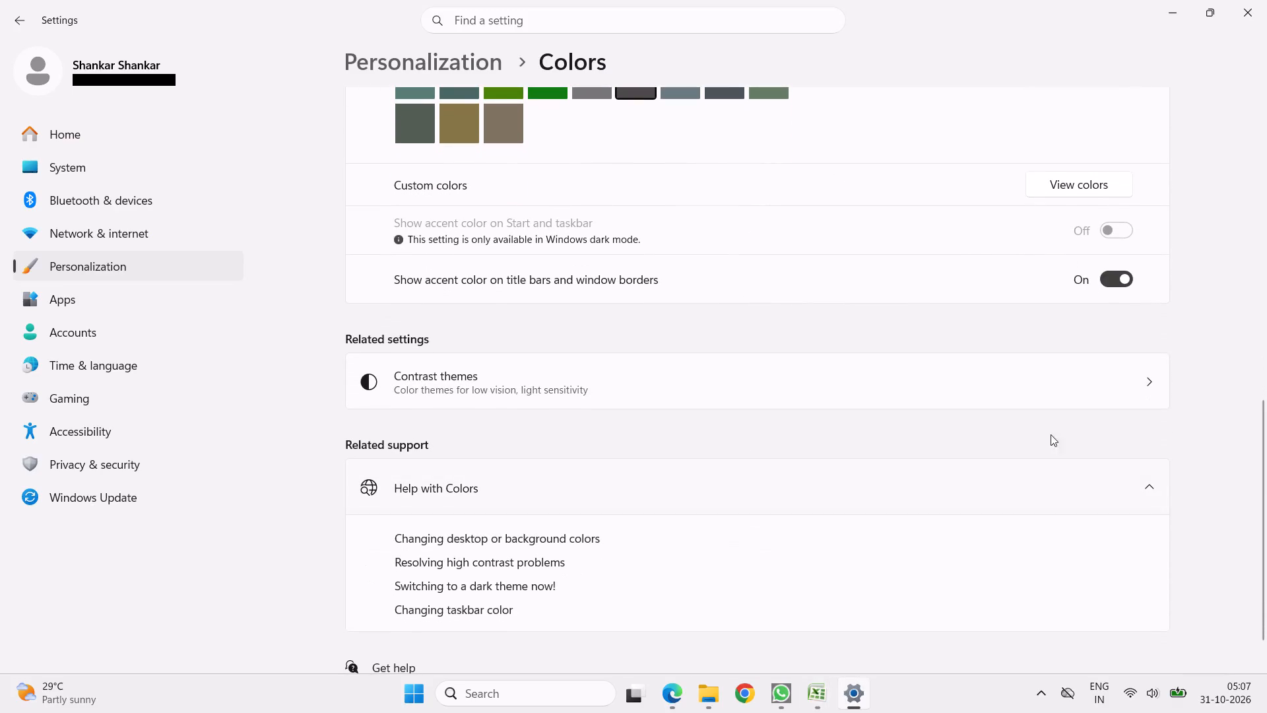
click(1118, 282)
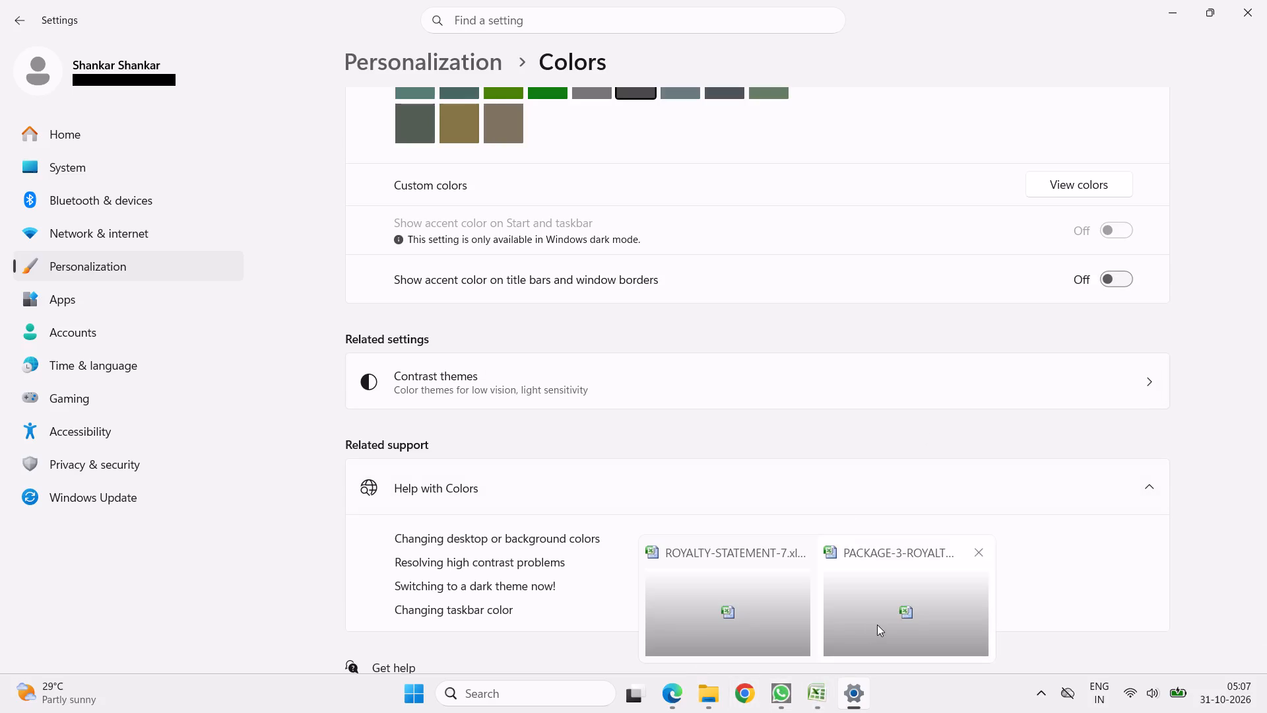
click(877, 624)
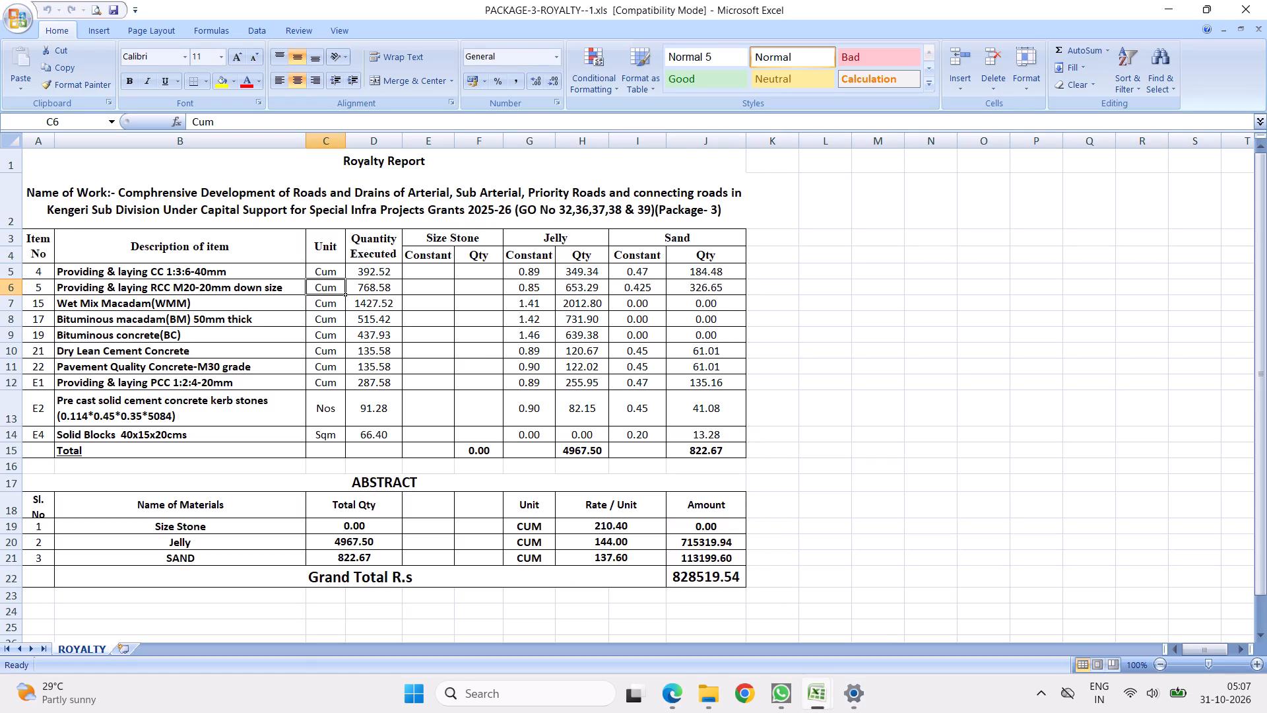
click(849, 698)
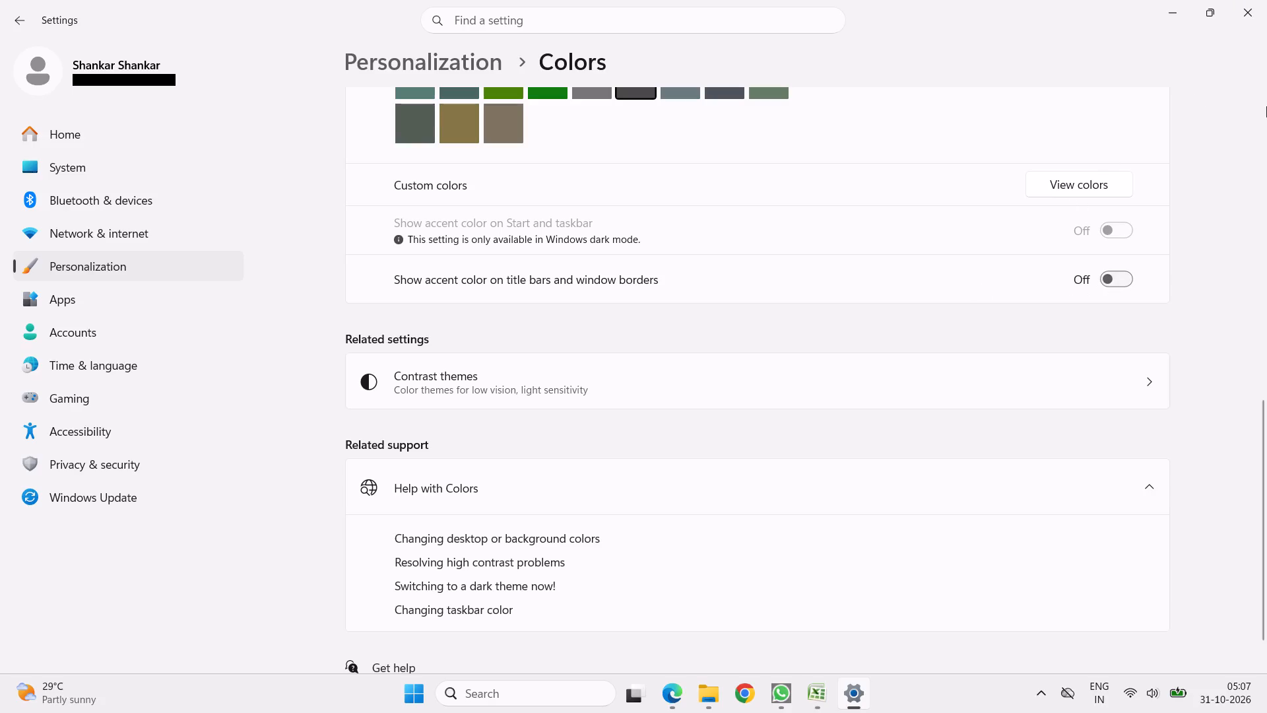
click(1254, 17)
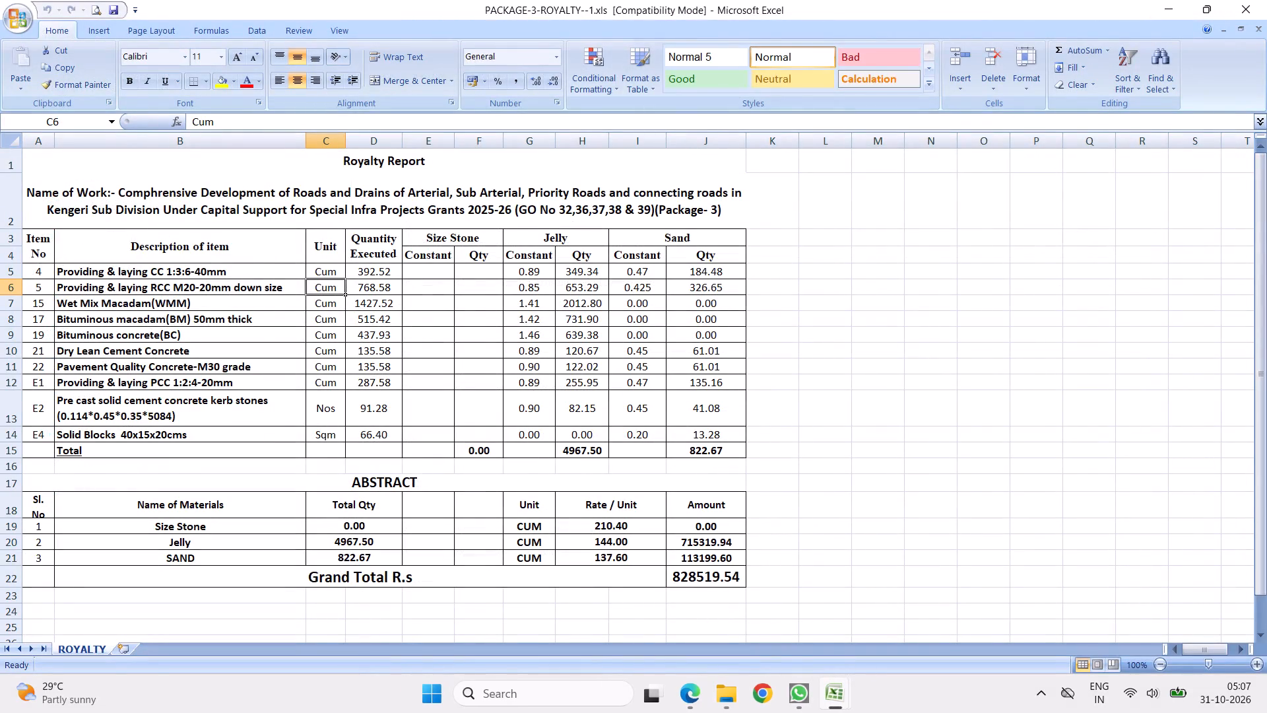
Reopen the Windows Colors settings to review the title bar accent color option, and close Settings.
scroll(758, 452, down, 4)
scroll(758, 452, up, 7)
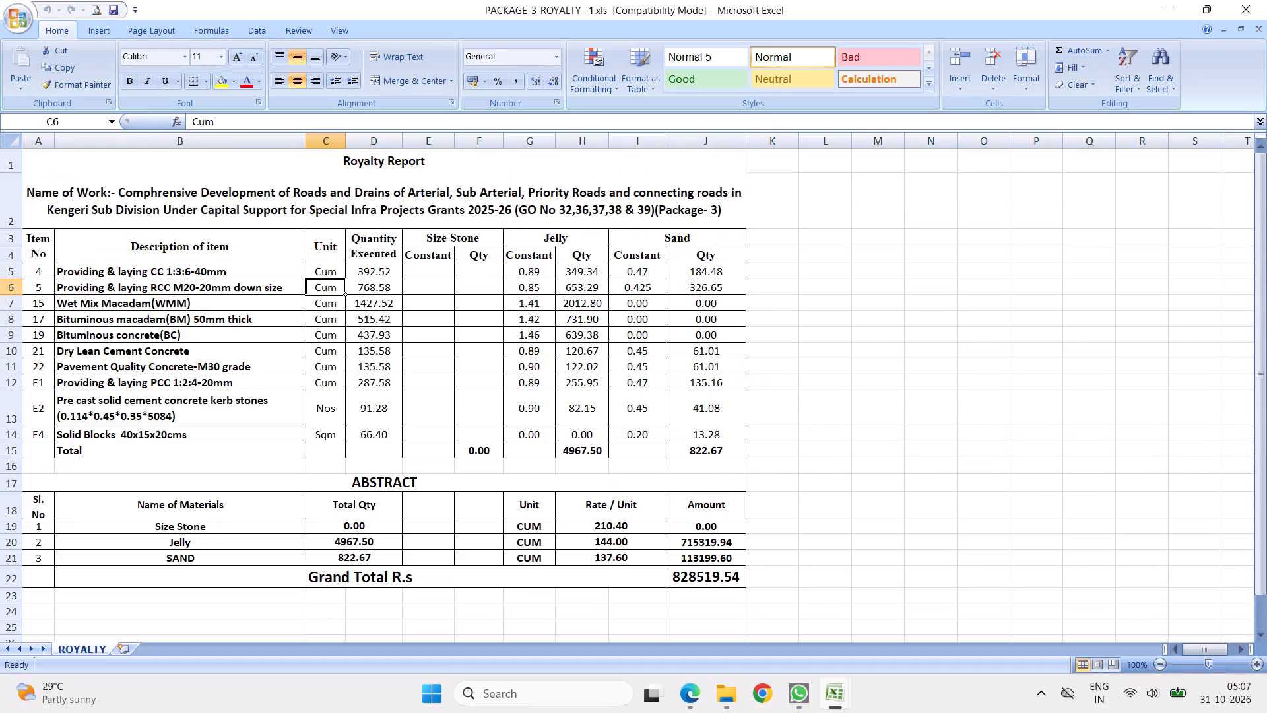
click(564, 696)
click(564, 147)
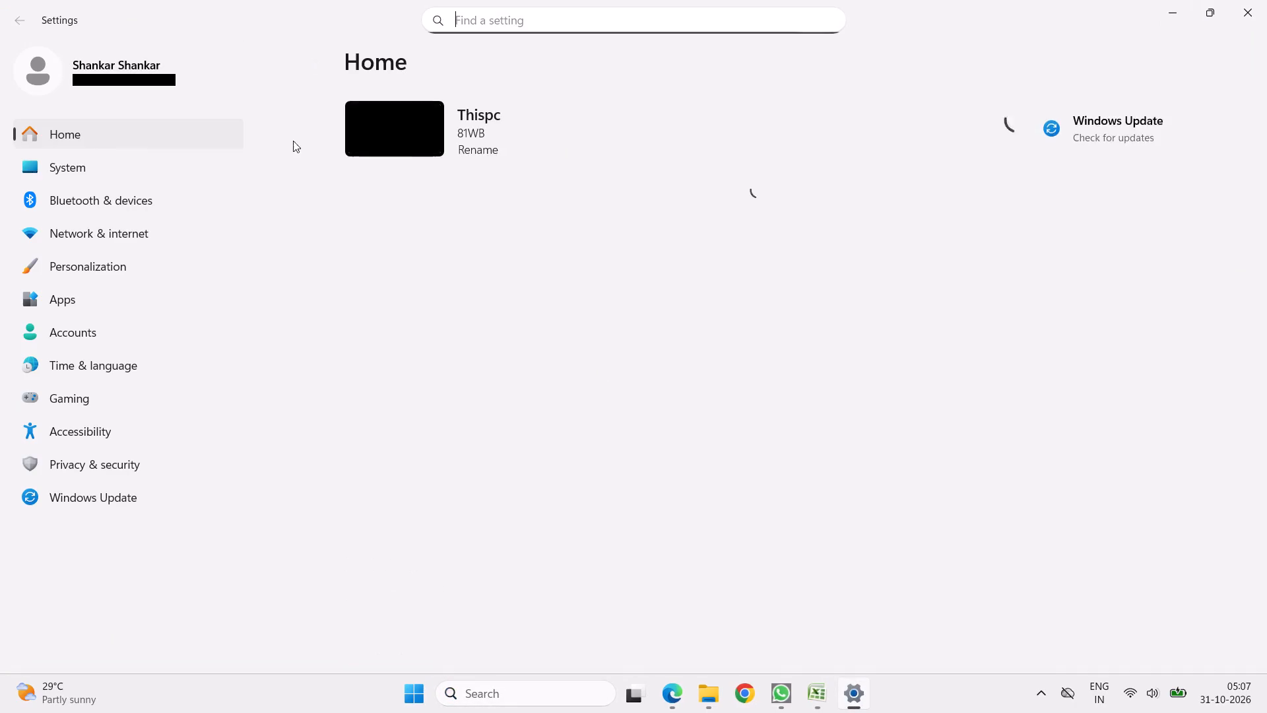
click(115, 265)
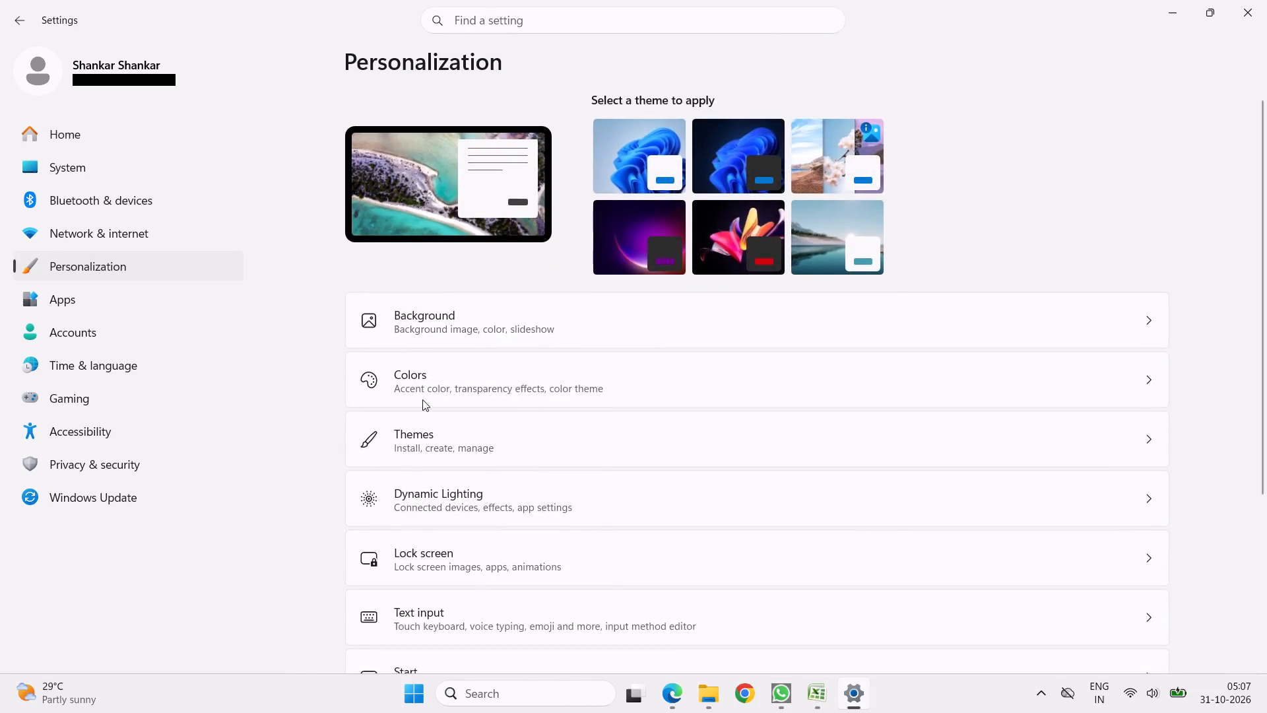
click(435, 379)
scroll(550, 459, down, 10)
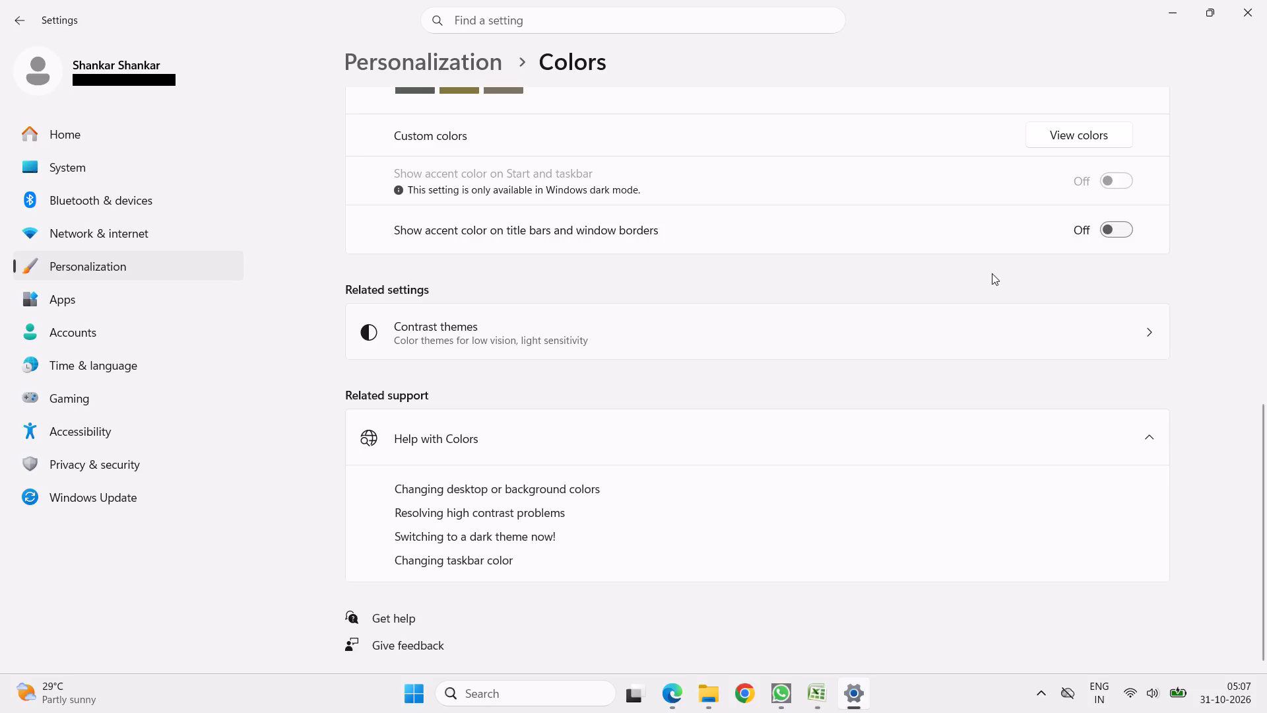
click(1266, 0)
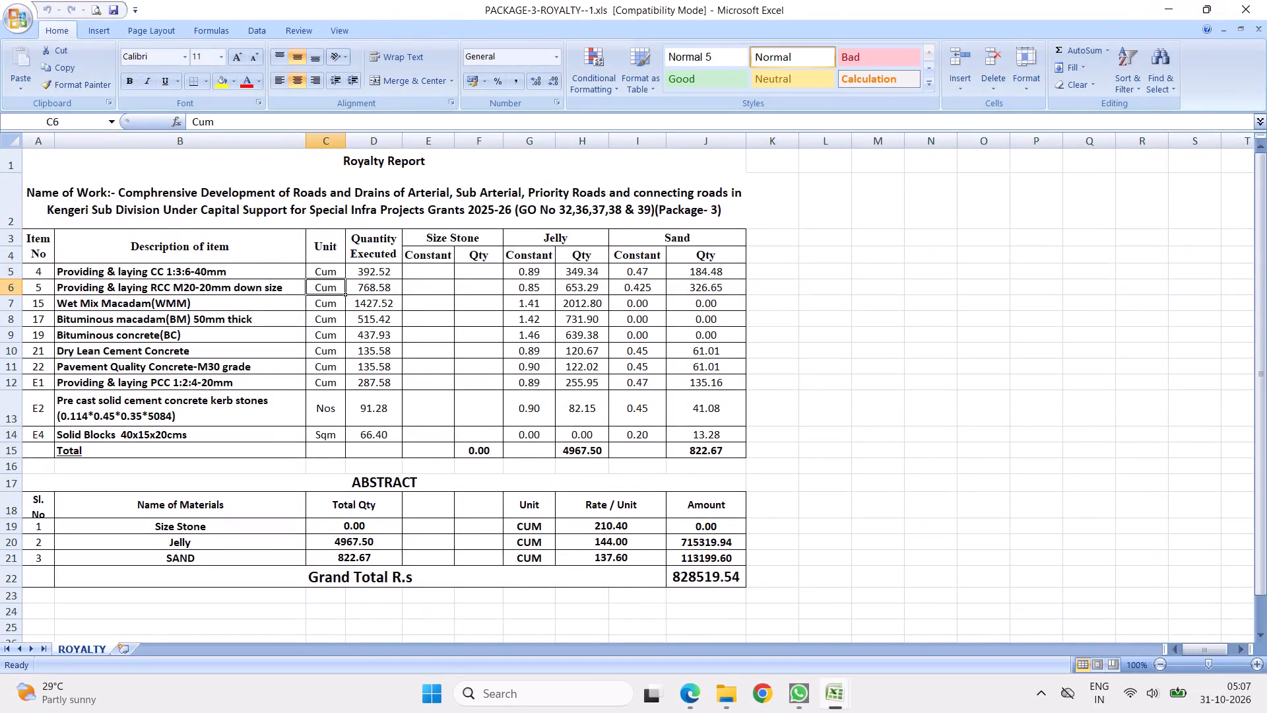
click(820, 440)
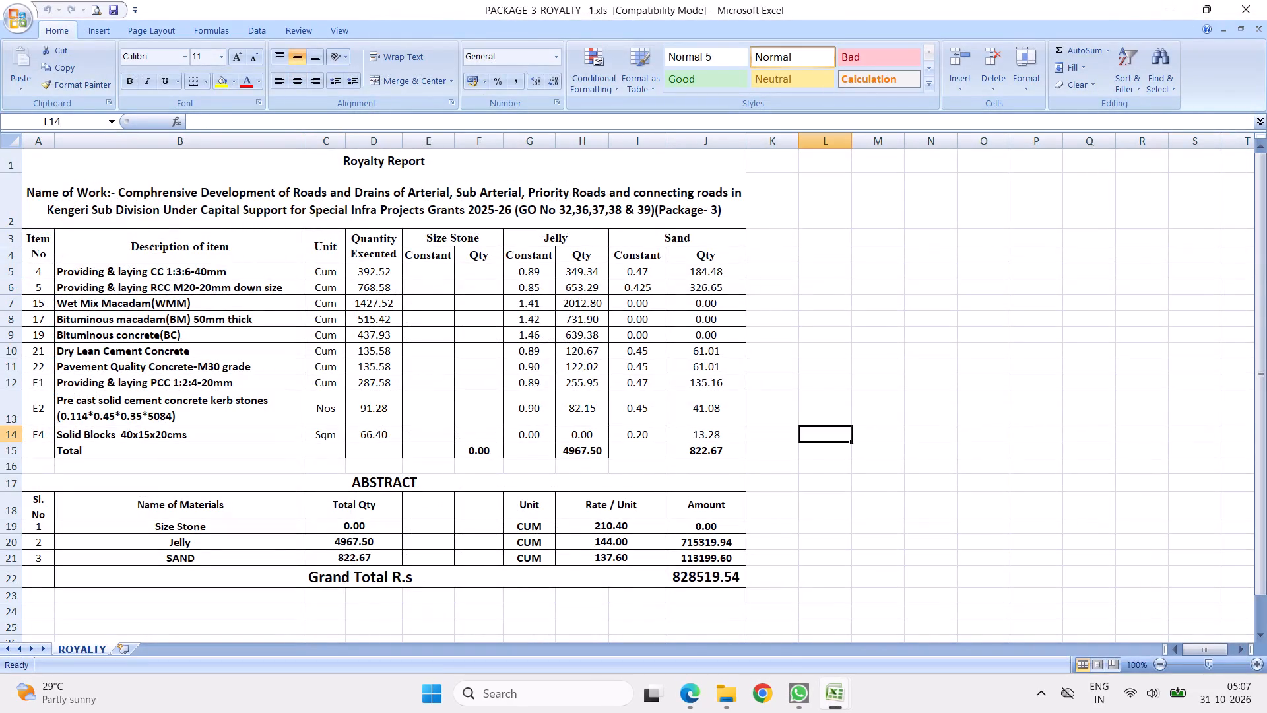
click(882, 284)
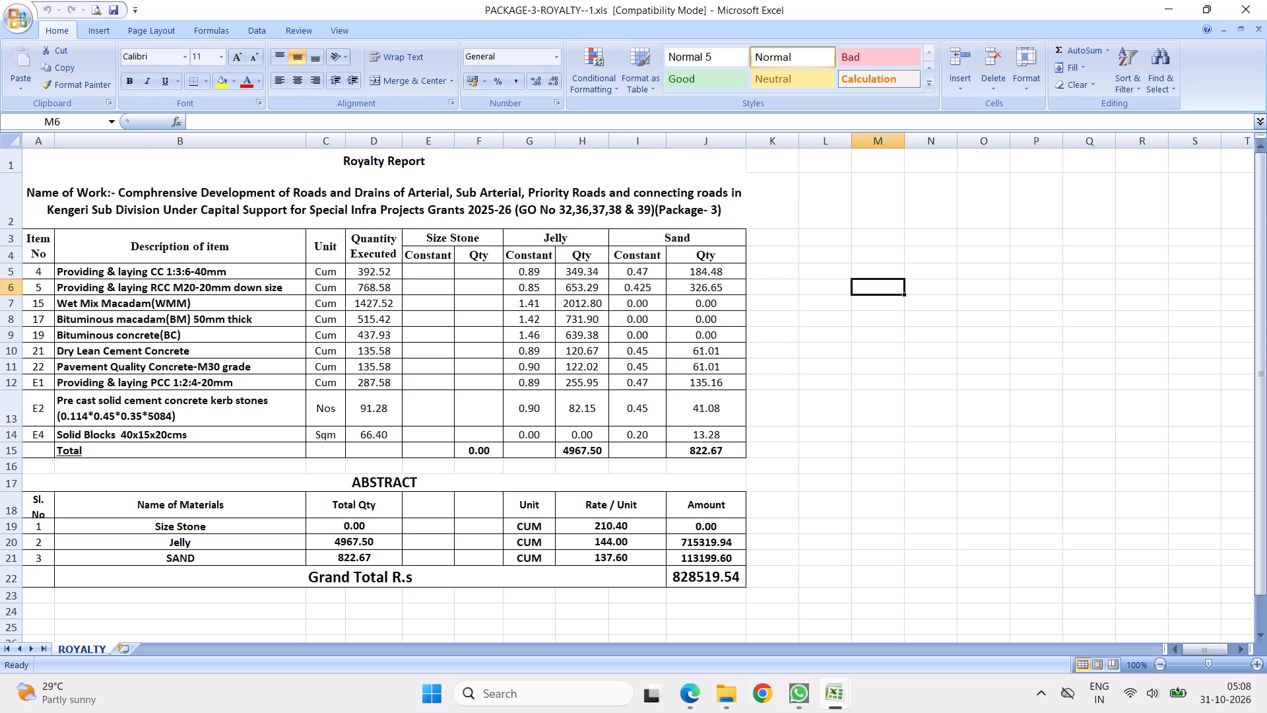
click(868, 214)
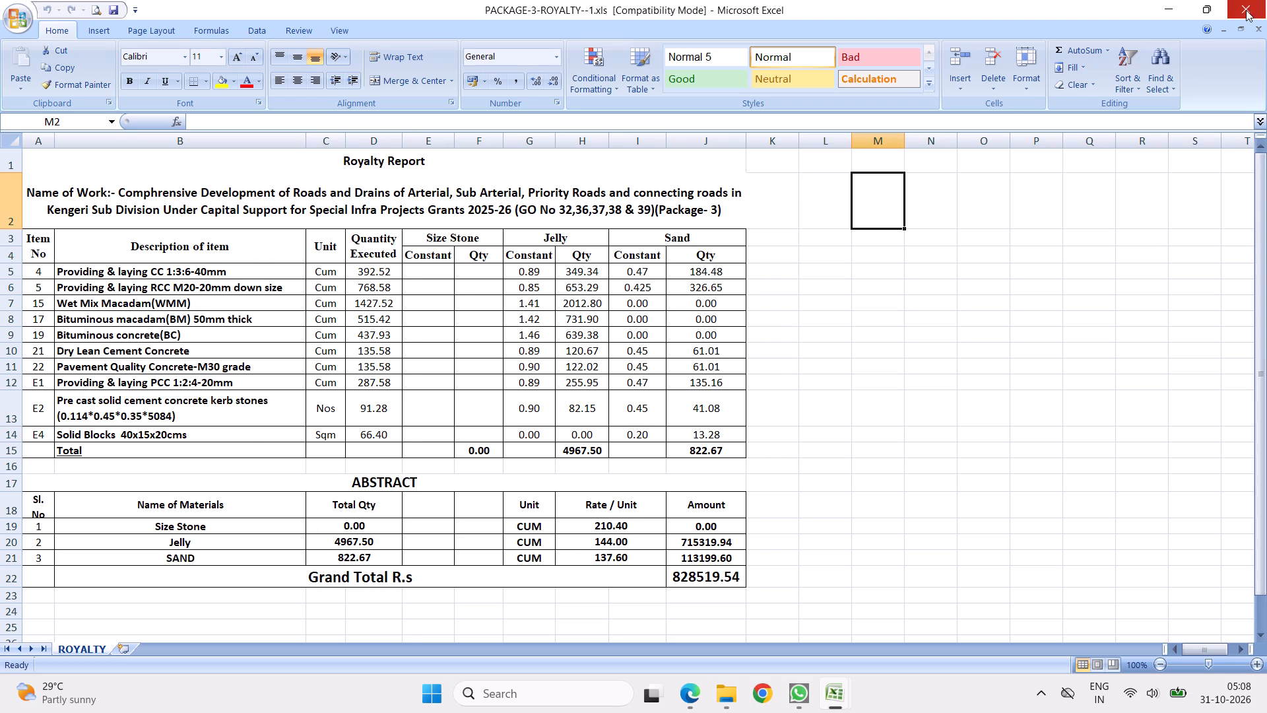
Close the PACKAGE-3-ROYALTY--1 and ROYALTY-STATEMENT-7 workbooks.
click(1246, 9)
click(1252, 5)
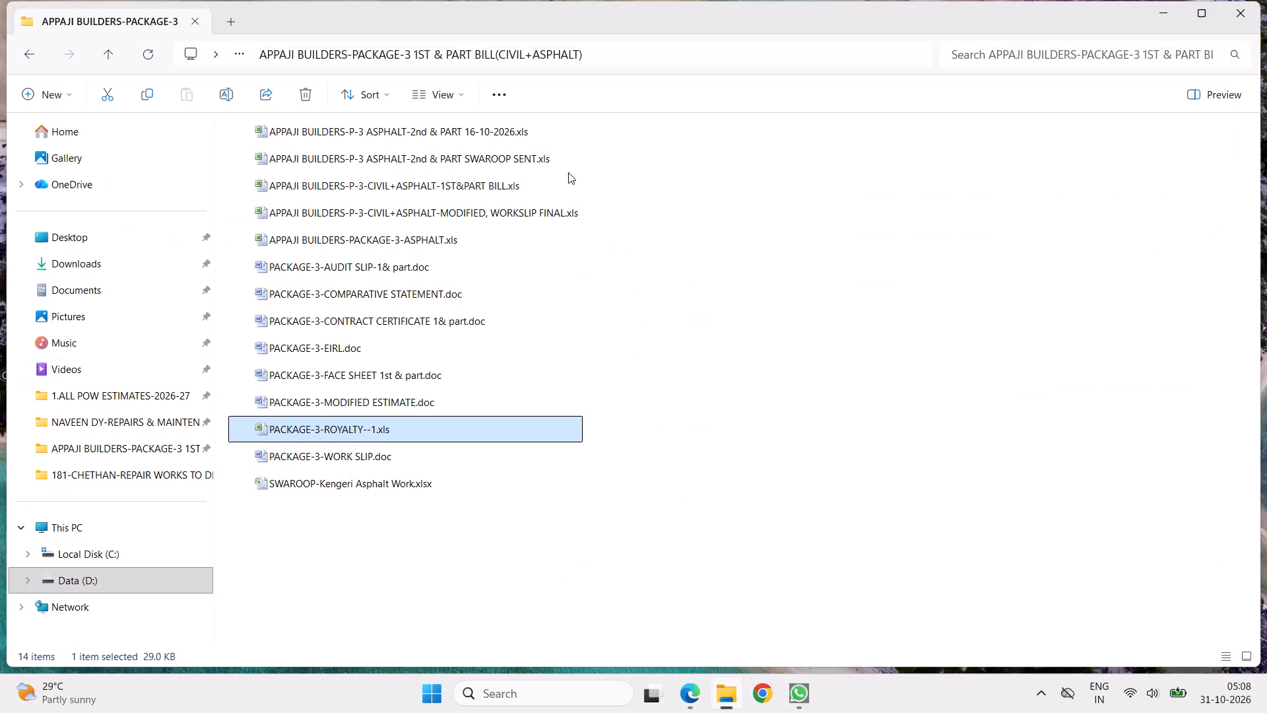
Go back in File Explorer to the APPAJI BUILDERS-100CR BILL ULLAL DIVISION PACKAGE1,2,3 TOTAL folder.
drag(719, 239, 725, 237)
click(26, 55)
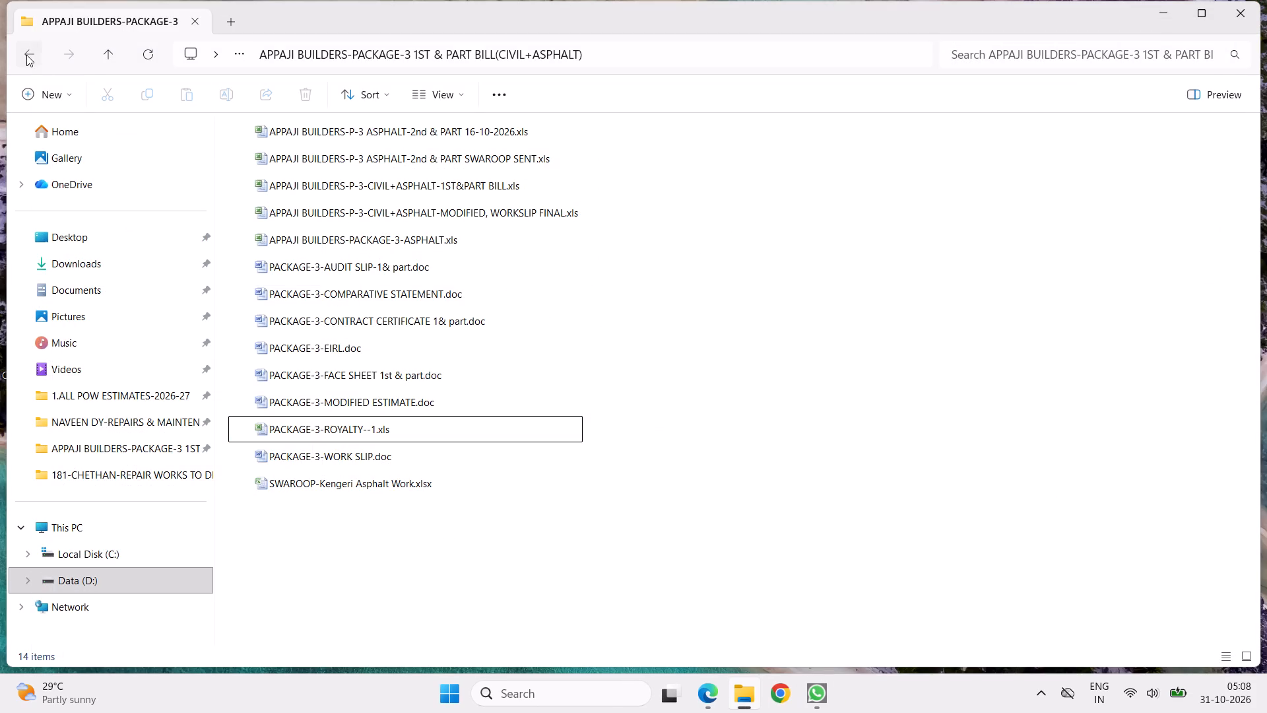
click(686, 254)
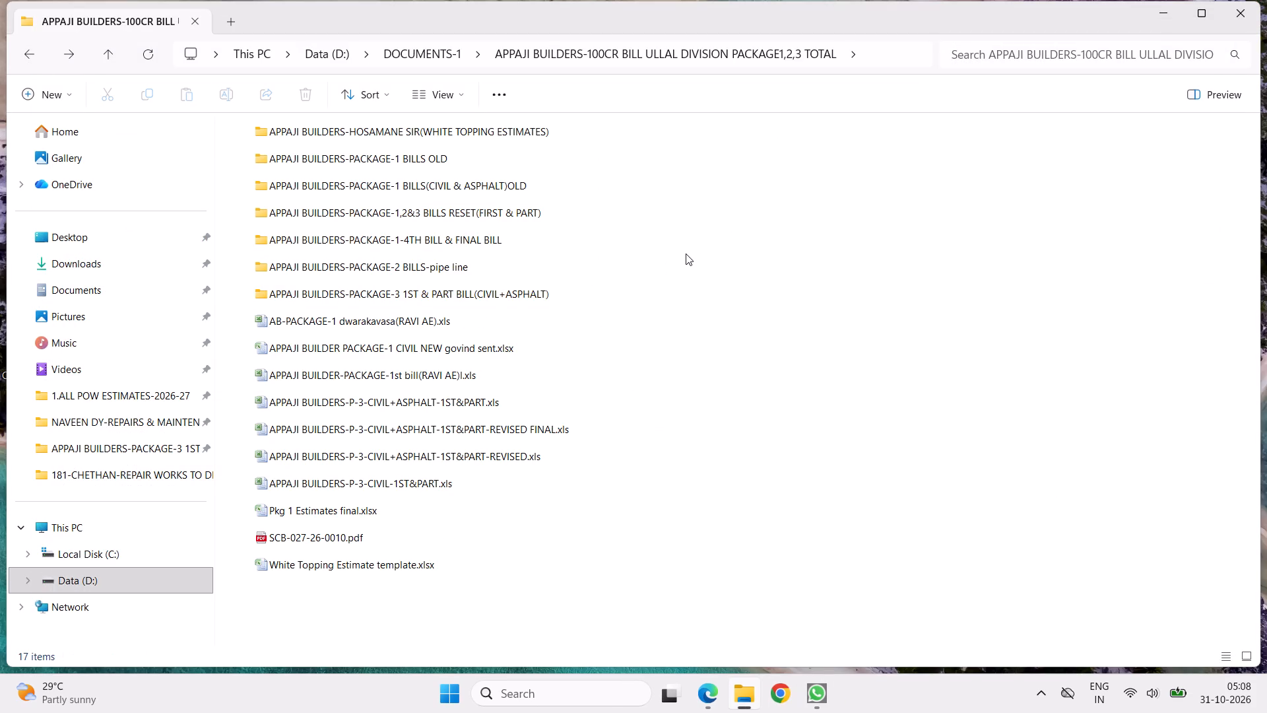